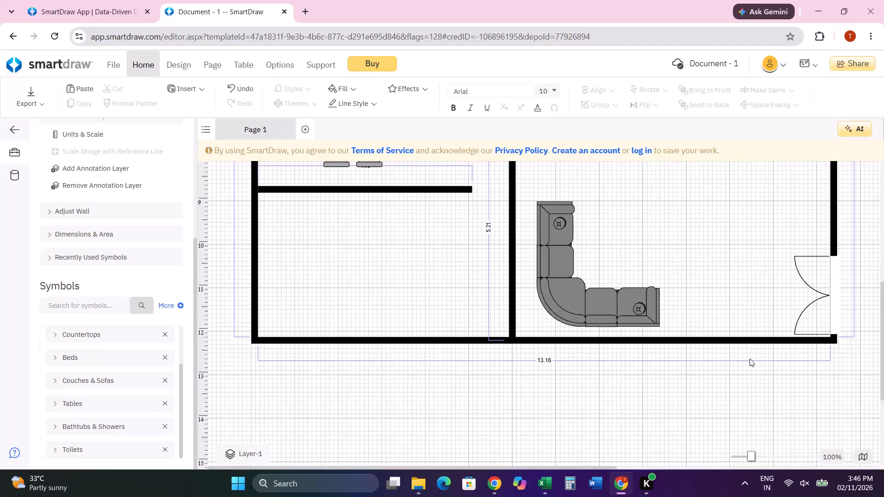
Browse the symbol library categories and examine the Countertops symbols.
scroll(87, 350, down, 1)
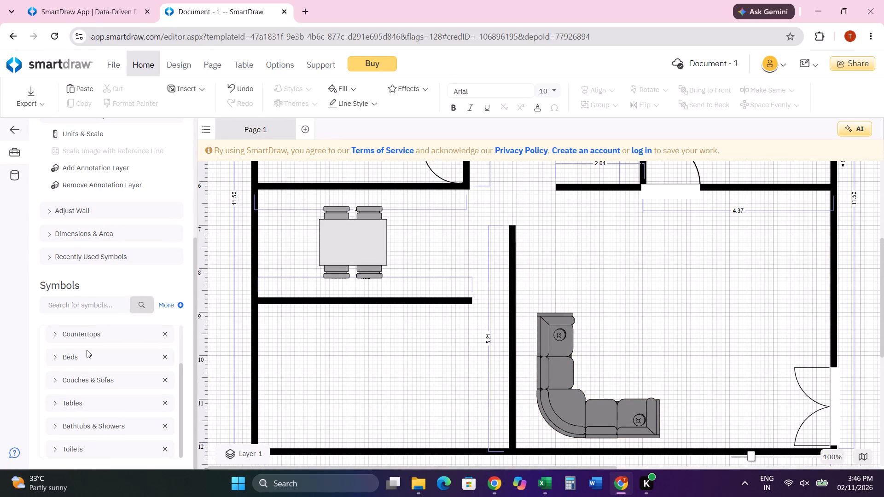
scroll(87, 348, down, 2)
scroll(87, 382, up, 1)
scroll(87, 390, down, 1)
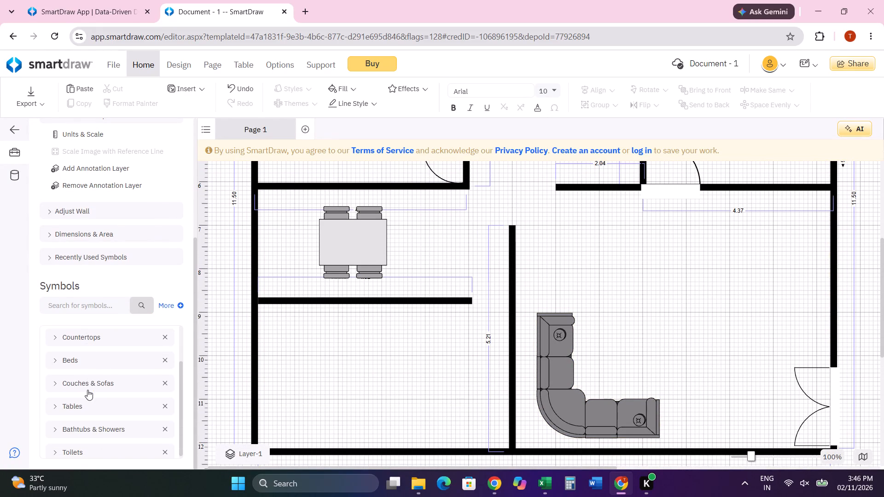
scroll(87, 390, up, 1)
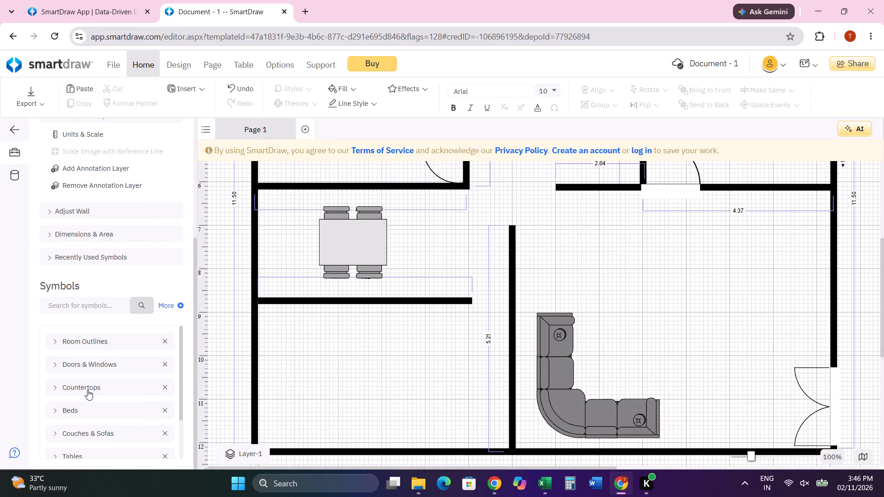
click(87, 390)
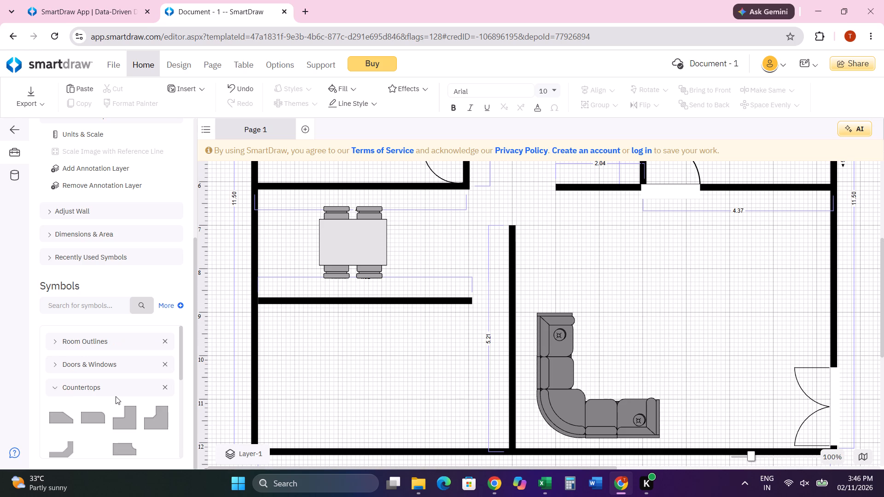
scroll(116, 396, down, 1)
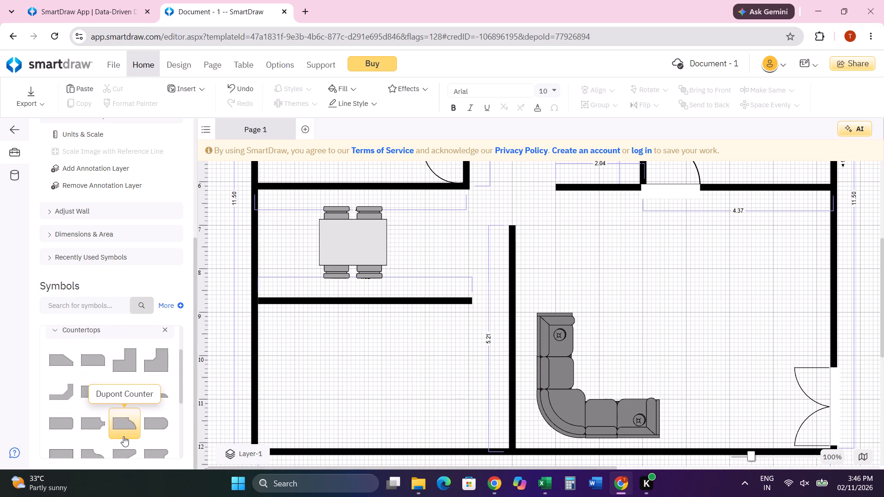
scroll(123, 436, down, 1)
scroll(122, 430, up, 2)
click(64, 379)
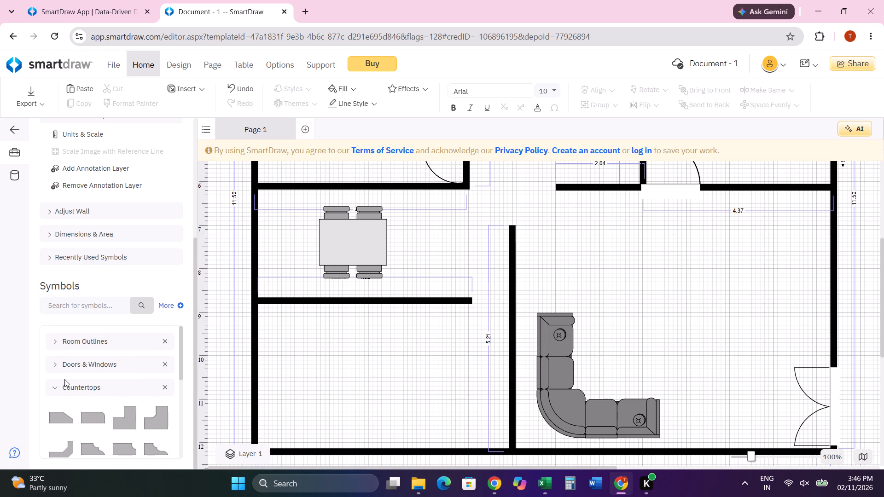
Add a Bay Window (30 Degree) from the Doors & Windows symbols beside the dining table, near the left exterior wall.
click(92, 365)
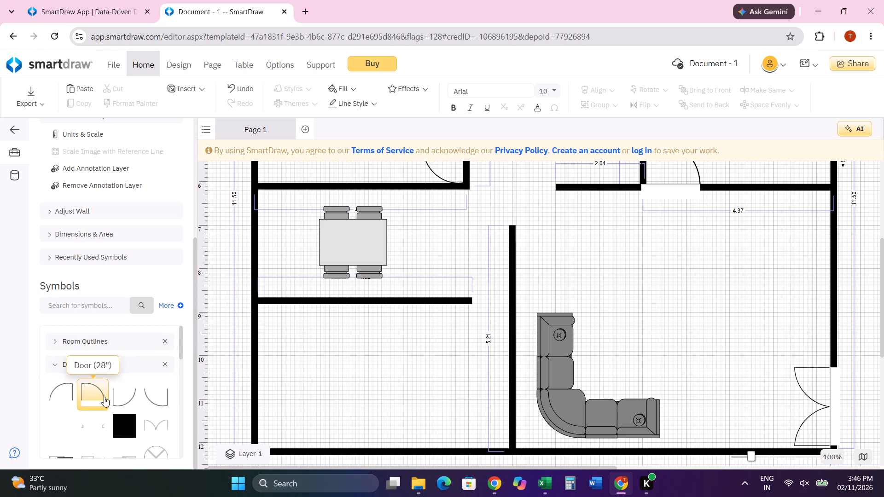
scroll(115, 417, down, 1)
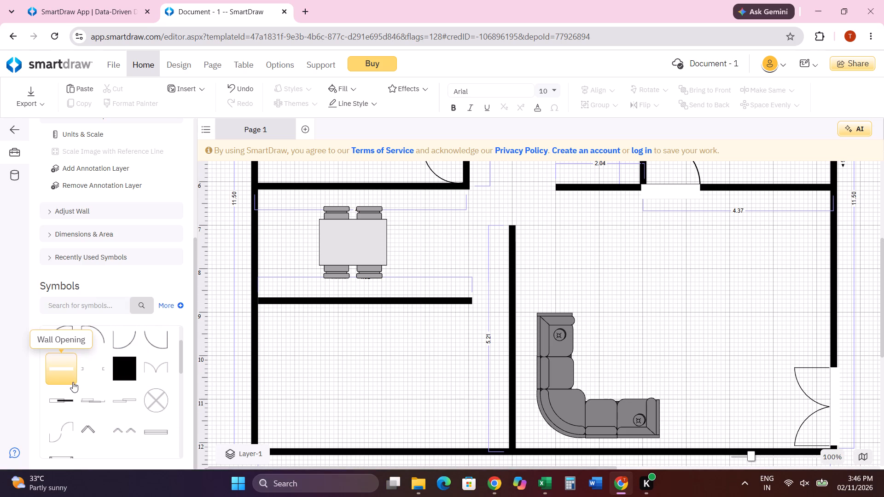
scroll(95, 386, down, 1)
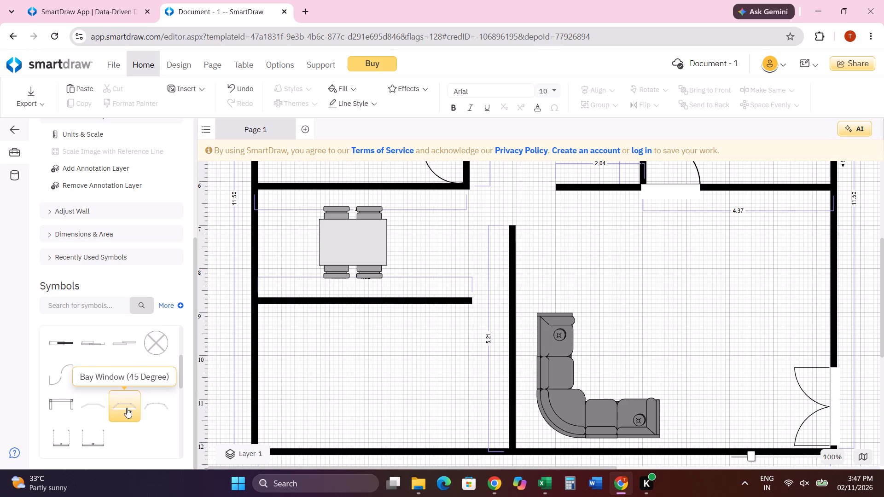
scroll(169, 407, down, 1)
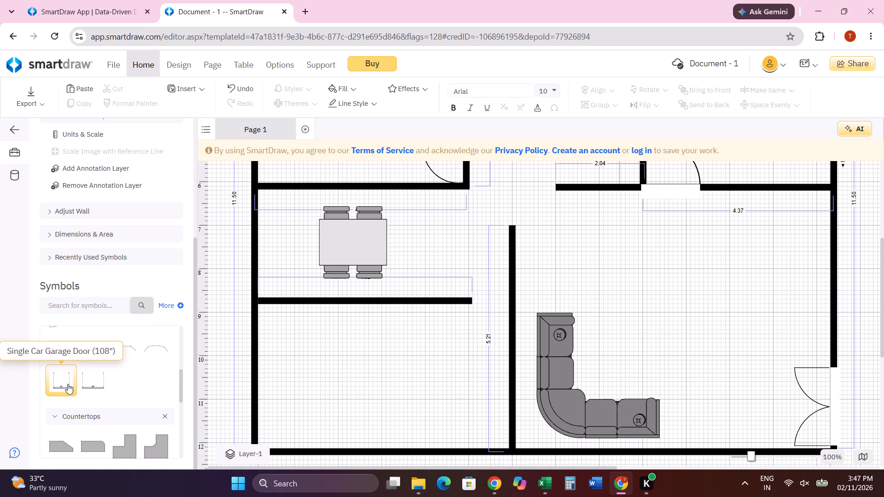
scroll(147, 389, up, 1)
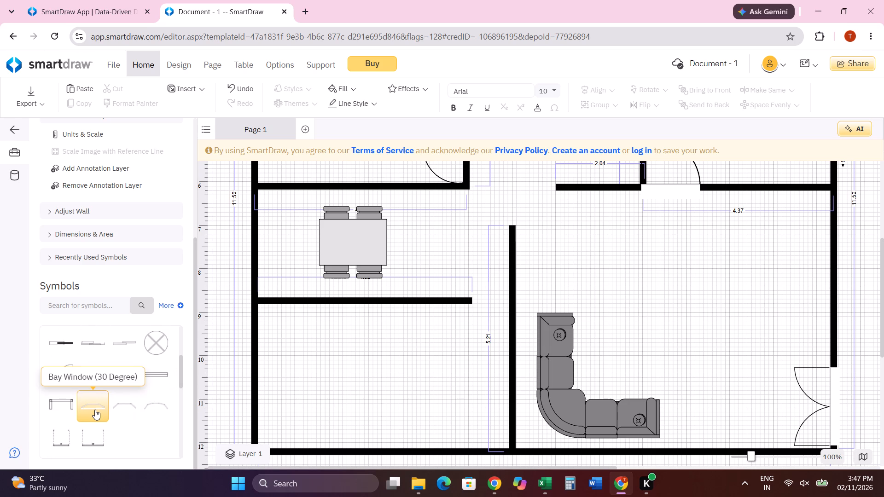
drag(94, 405, 255, 240)
drag(92, 408, 280, 243)
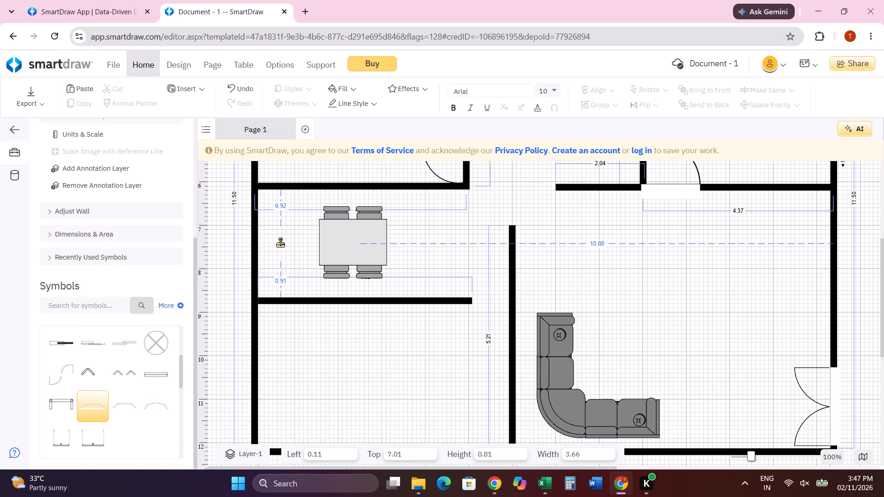
drag(280, 243, 277, 244)
Rotate the bay window vertical with its bay facing outward and fit it into the left exterior wall beside the dining area.
scroll(338, 308, up, 1)
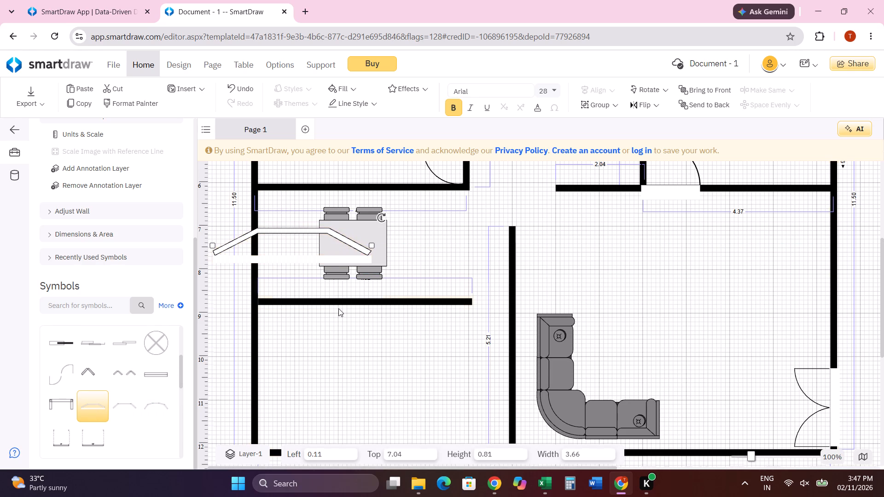
scroll(338, 308, up, 1)
drag(382, 330, 334, 306)
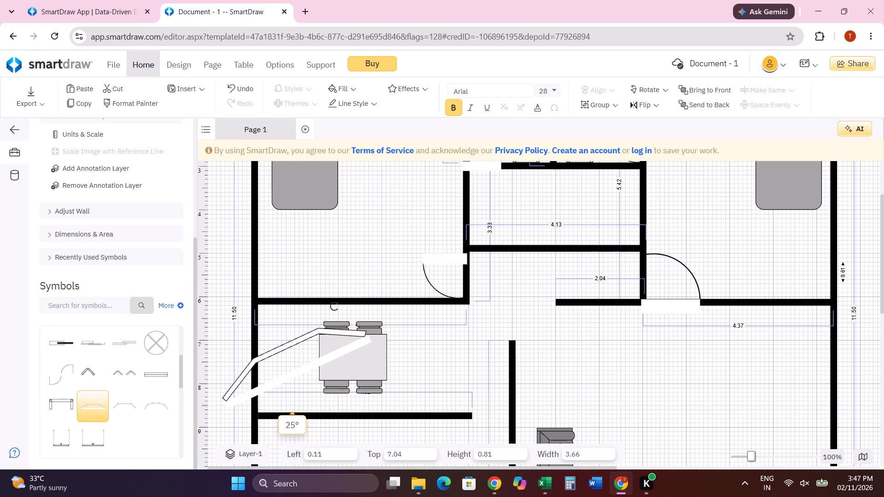
drag(334, 306, 276, 296)
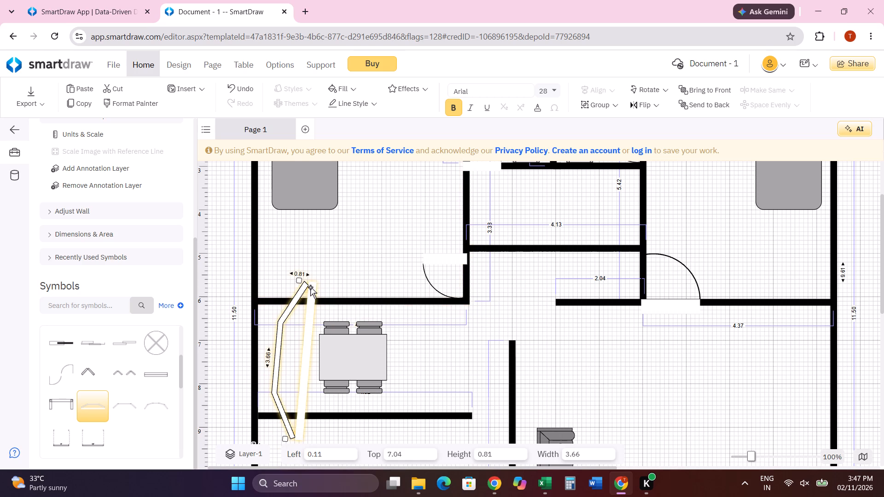
drag(302, 289, 295, 289)
drag(308, 301, 301, 295)
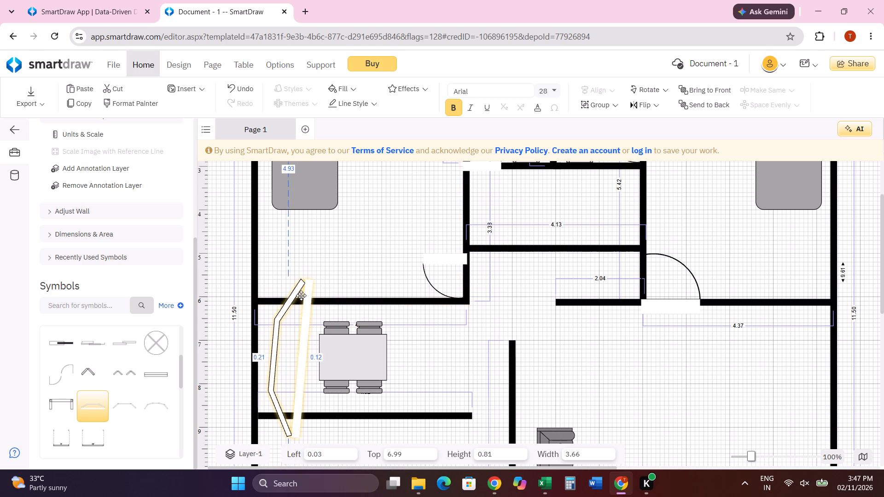
drag(301, 295, 293, 295)
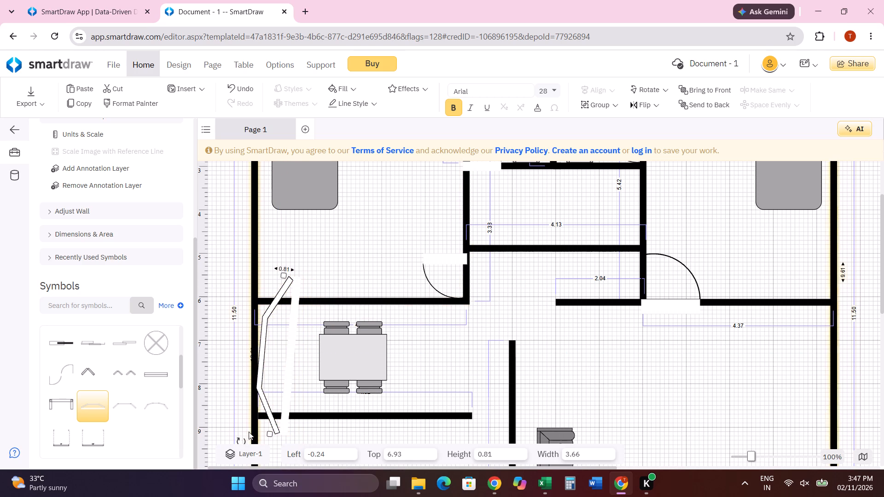
drag(261, 335, 228, 319)
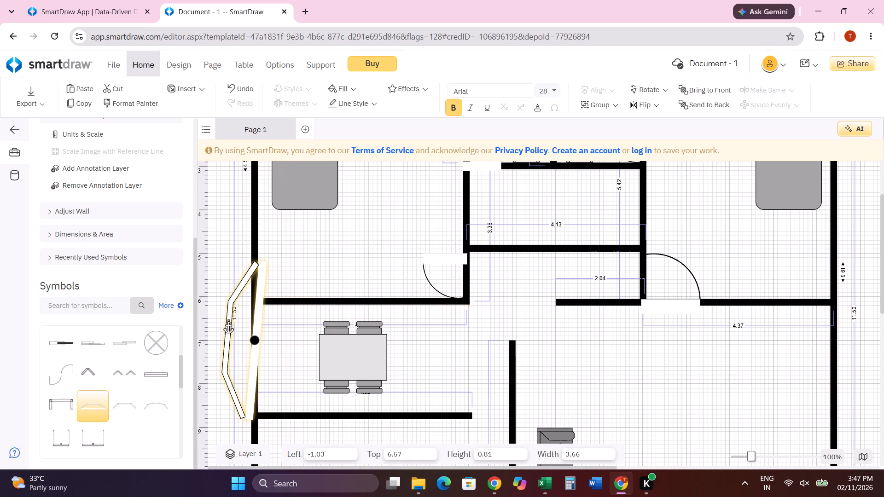
drag(228, 319, 228, 322)
click(216, 432)
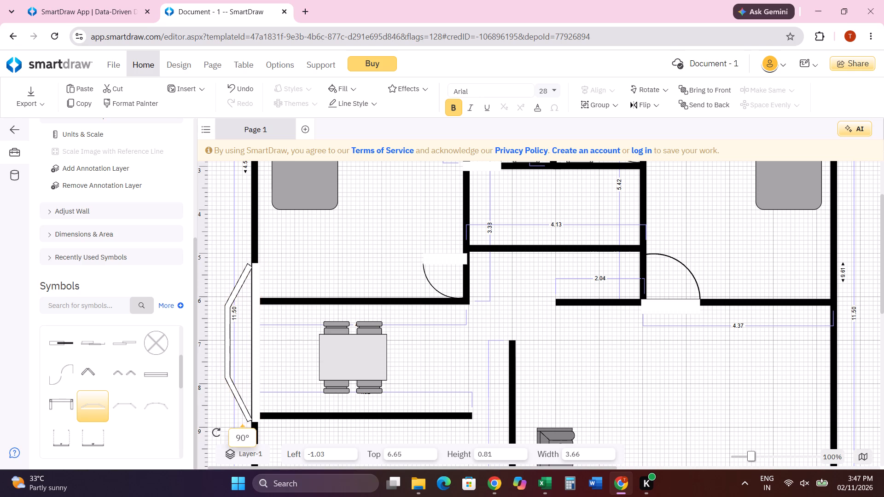
click(256, 355)
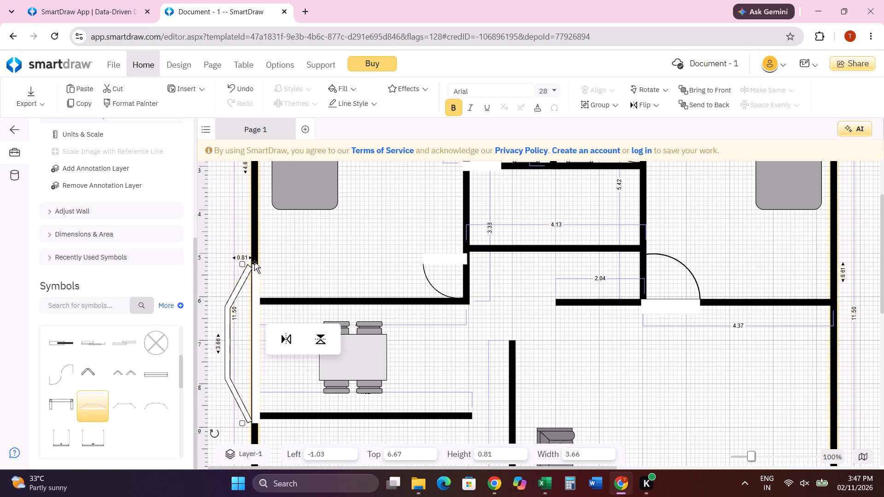
Resize the bay window in the dining area's exterior wall to a width of about 2.49.
drag(241, 263, 239, 303)
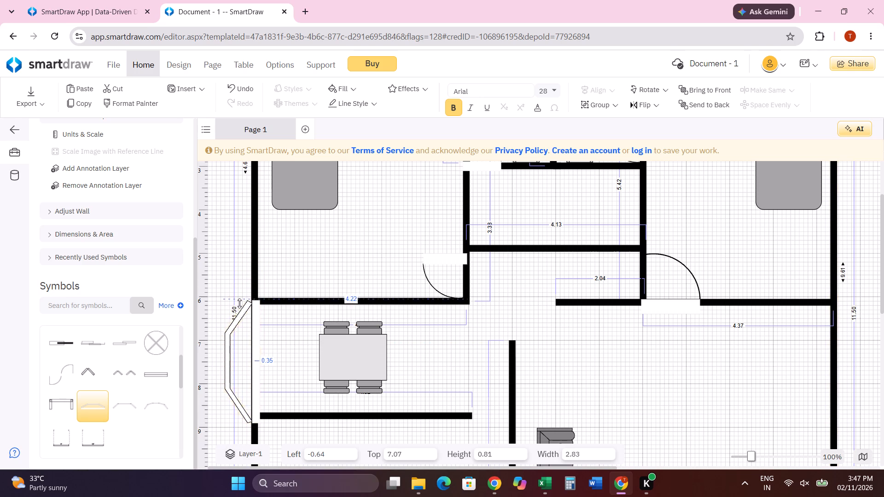
drag(239, 303, 237, 301)
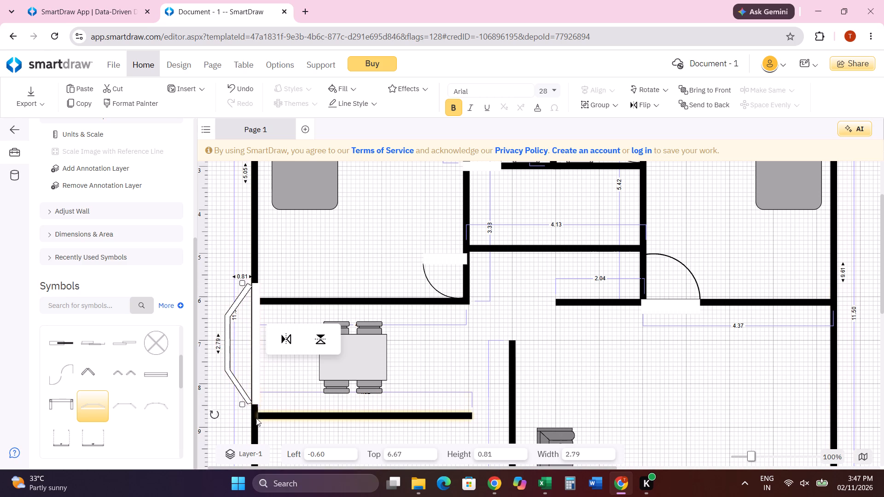
drag(242, 404, 242, 407)
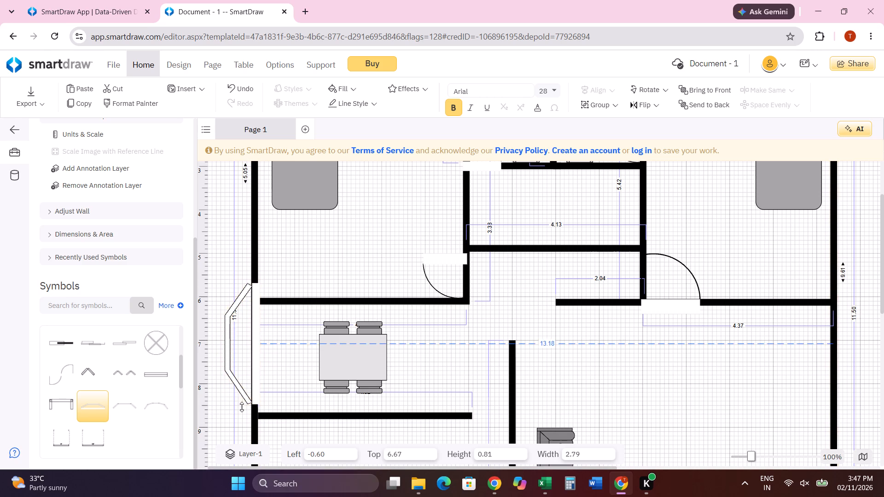
drag(242, 407, 242, 413)
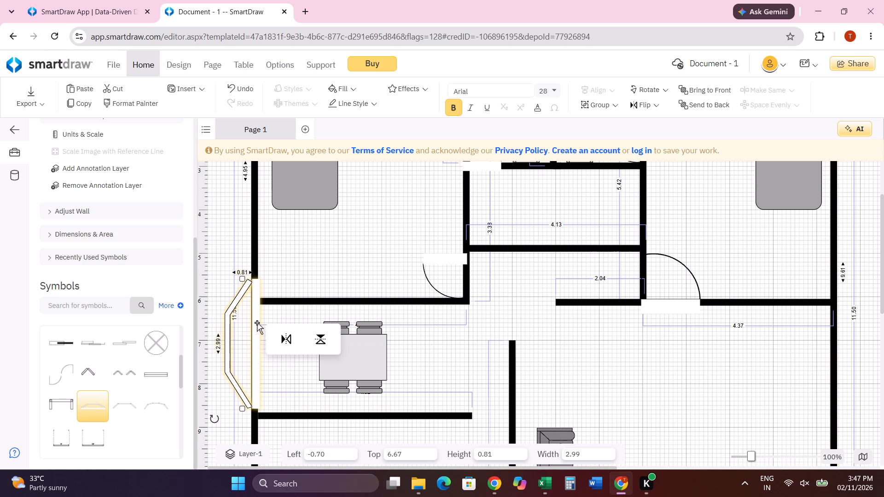
click(257, 280)
drag(240, 279, 239, 279)
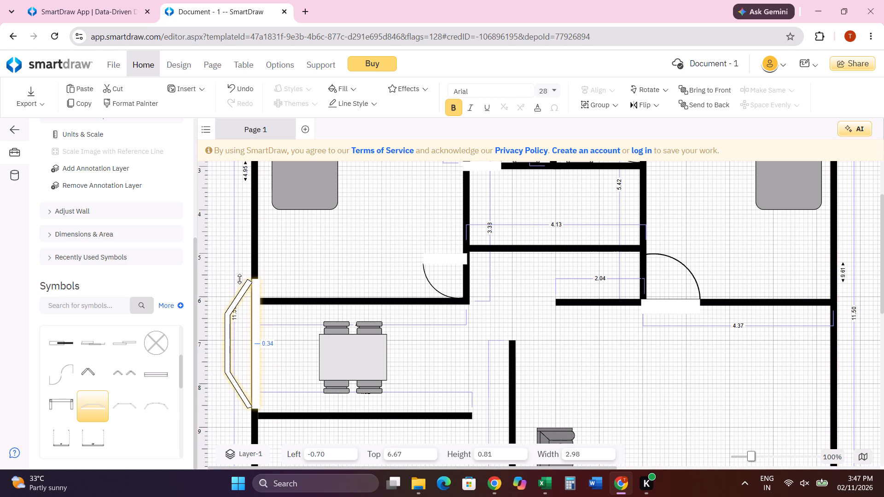
drag(239, 279, 238, 301)
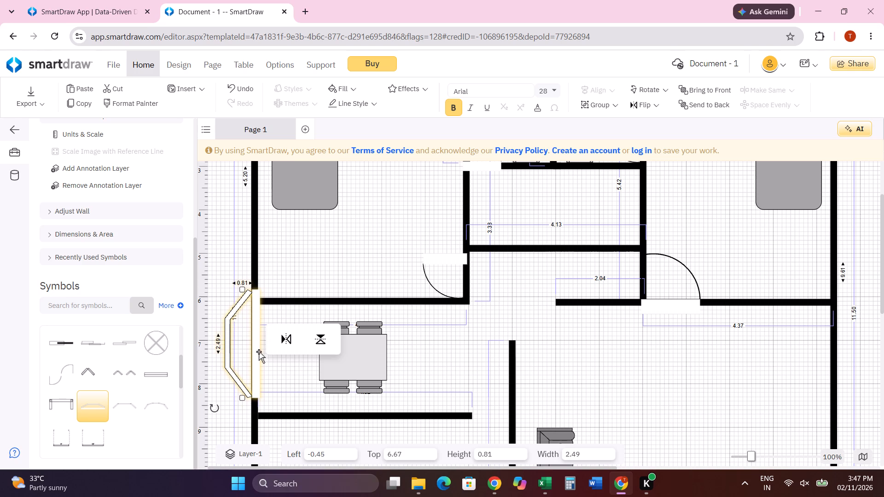
Slide the bay window along the exterior wall between the dining area's two partition walls, at a top position of about 7.03.
drag(256, 316, 255, 320)
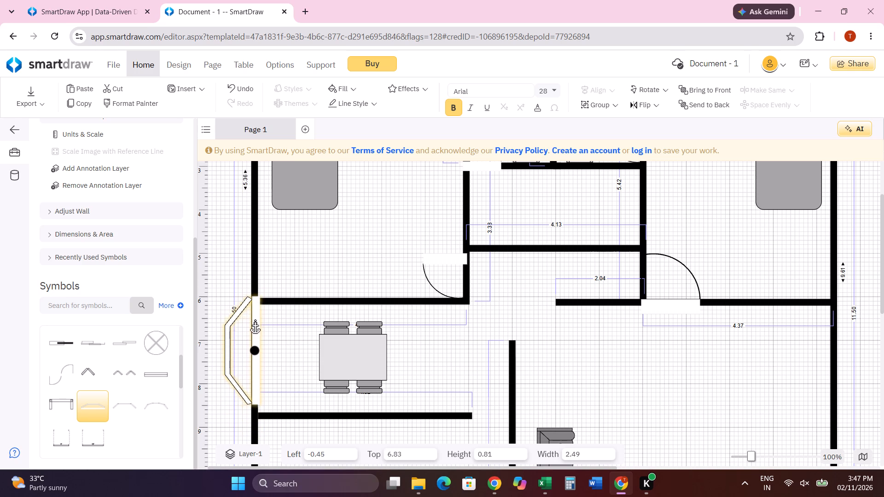
drag(255, 320, 255, 331)
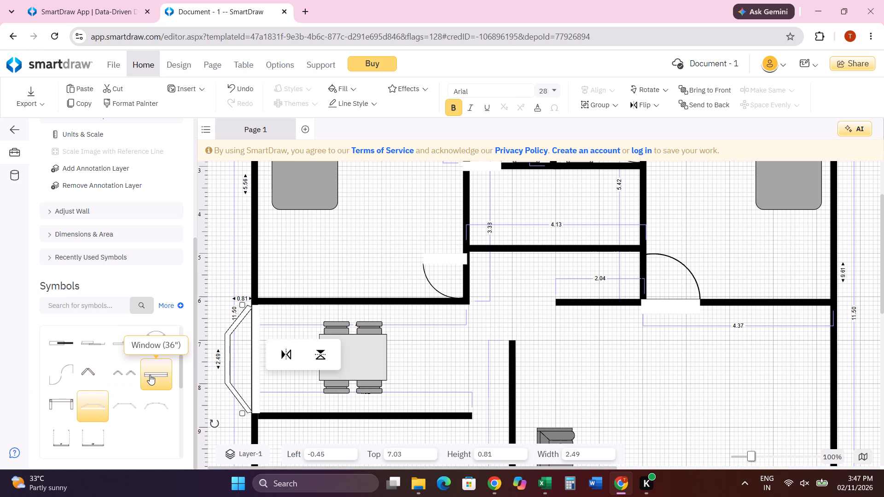
Place a Window (36") in the left bedroom's exterior wall near its lower corner, at a top position of about 5.16.
scroll(164, 379, up, 1)
click(158, 427)
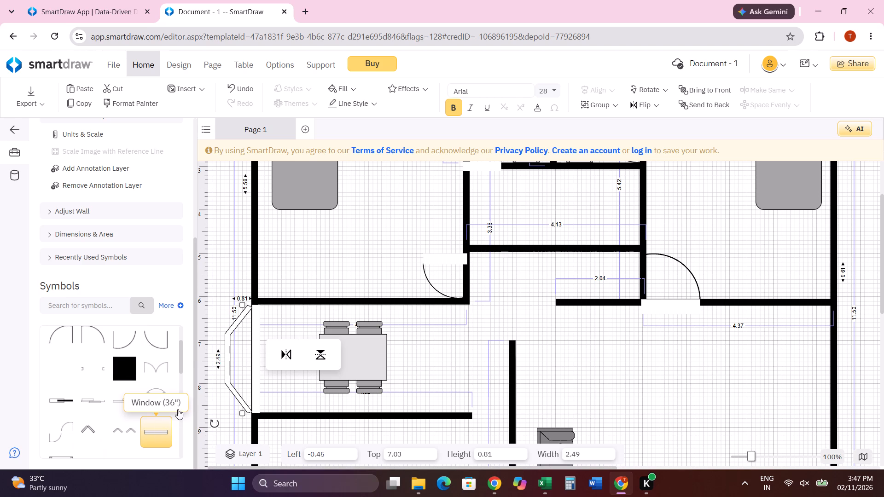
scroll(338, 316, up, 2)
scroll(370, 245, up, 2)
scroll(365, 305, down, 1)
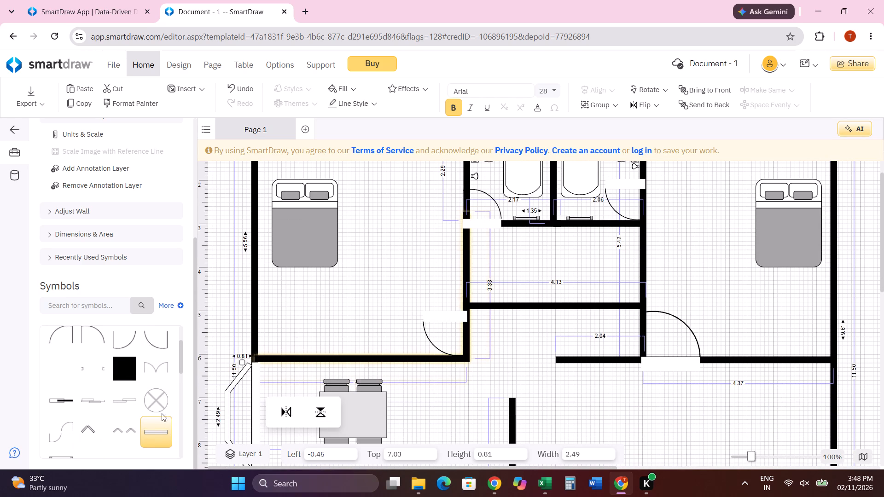
drag(160, 427, 263, 297)
click(277, 319)
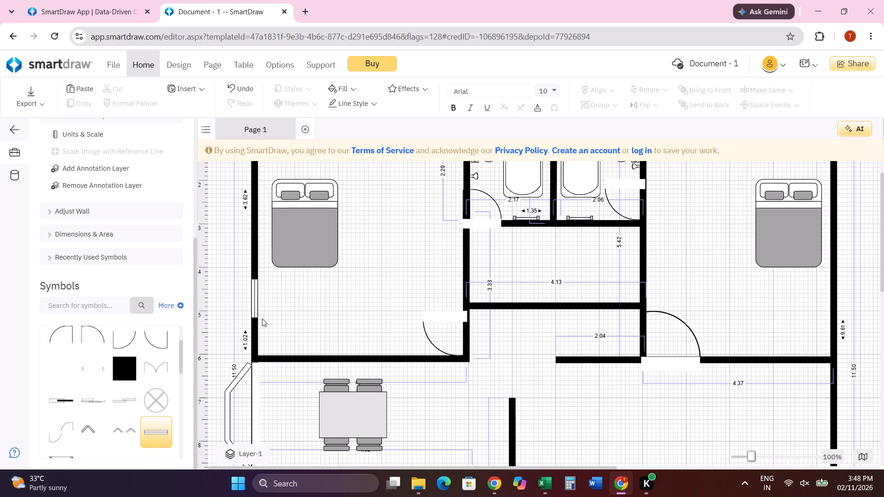
click(253, 291)
drag(254, 288, 254, 309)
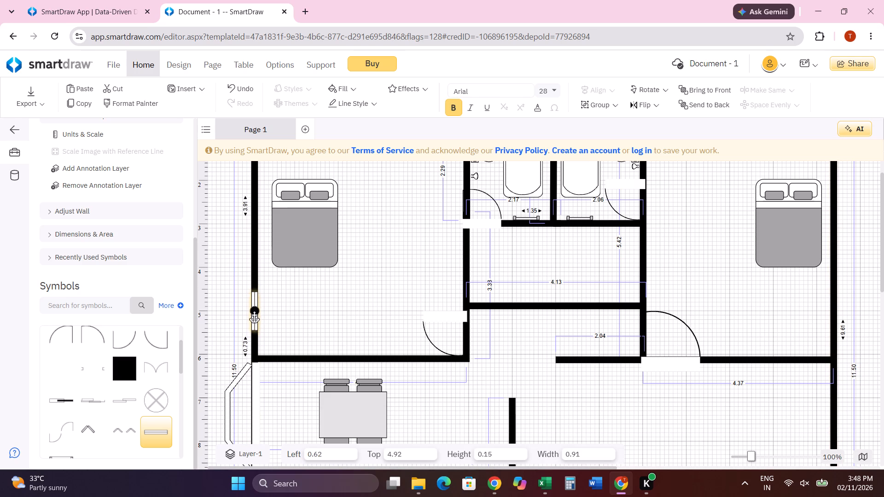
drag(254, 309, 254, 310)
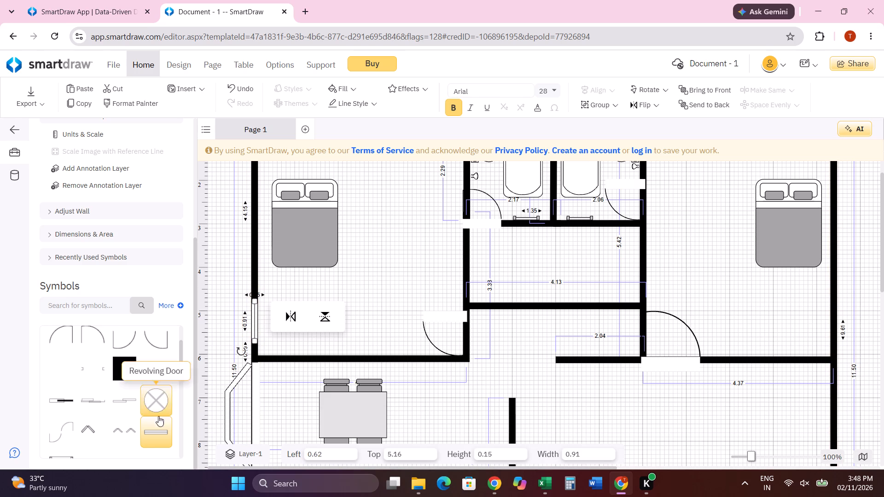
Place a Window (36") in the left bedroom's top exterior wall near the bathroom, at a left position of about 3.94.
click(163, 429)
scroll(295, 402, up, 3)
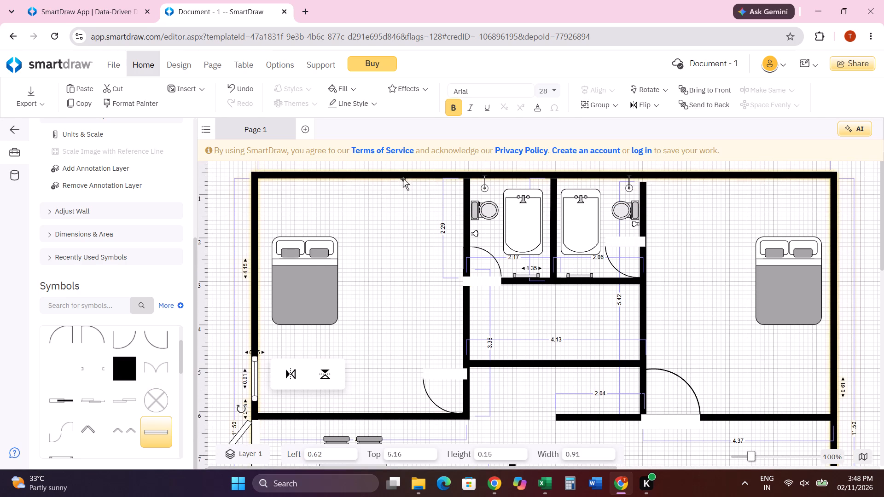
drag(166, 432, 403, 182)
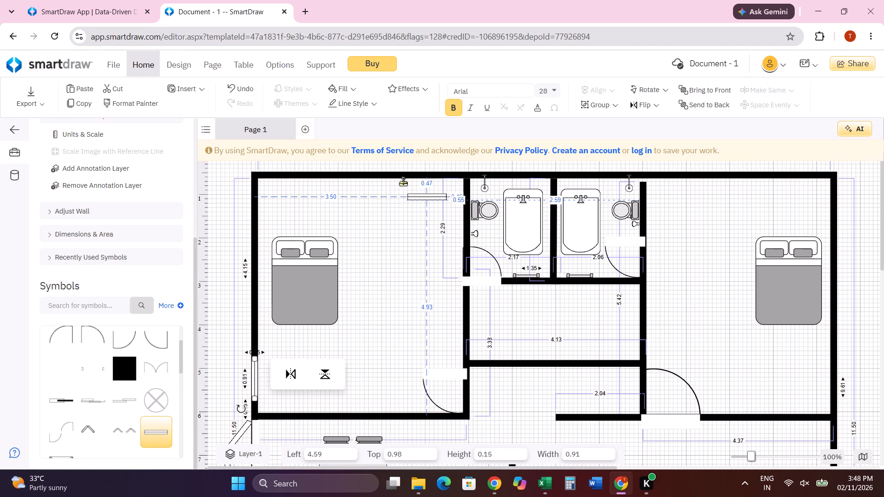
drag(403, 182, 399, 174)
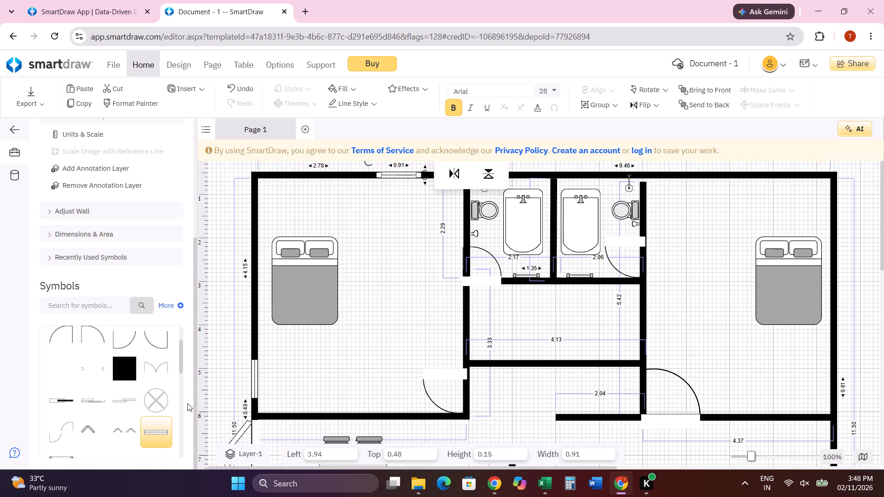
Place a Window (36") in the right bedroom's top exterior wall, about 2.99 from the plan's upper-right corner.
drag(159, 431, 309, 173)
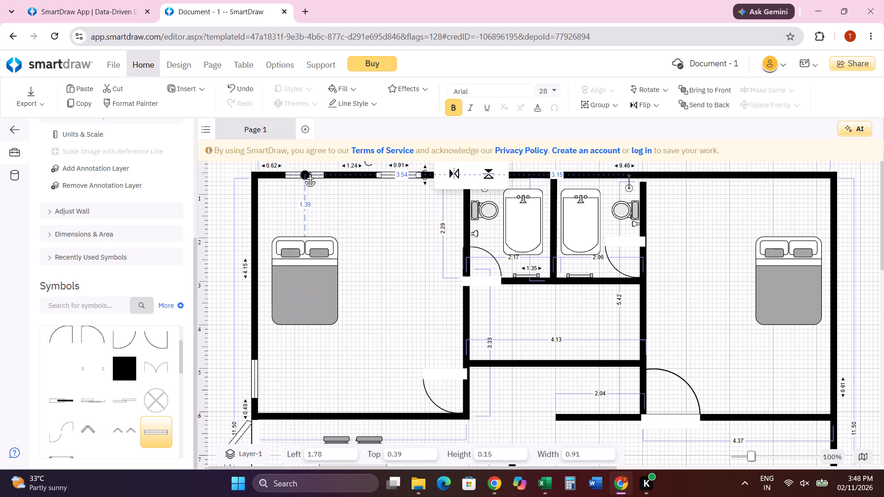
drag(309, 173, 354, 171)
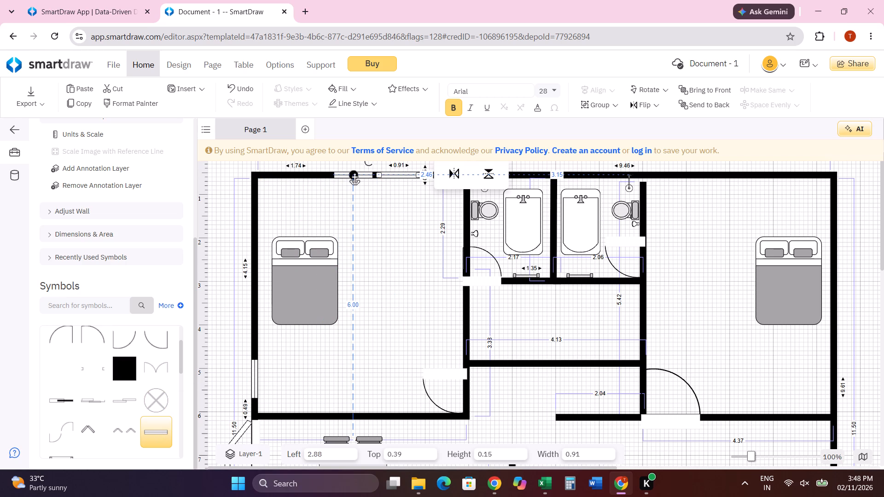
drag(354, 171, 530, 178)
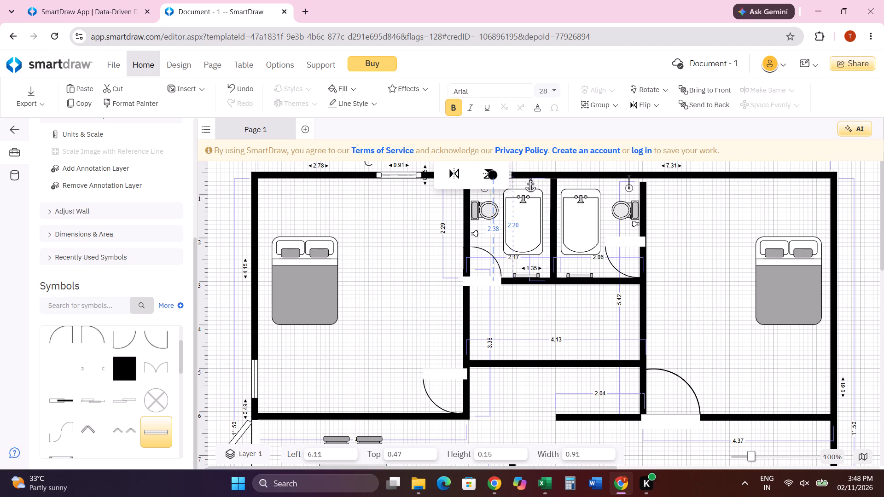
drag(530, 178, 693, 188)
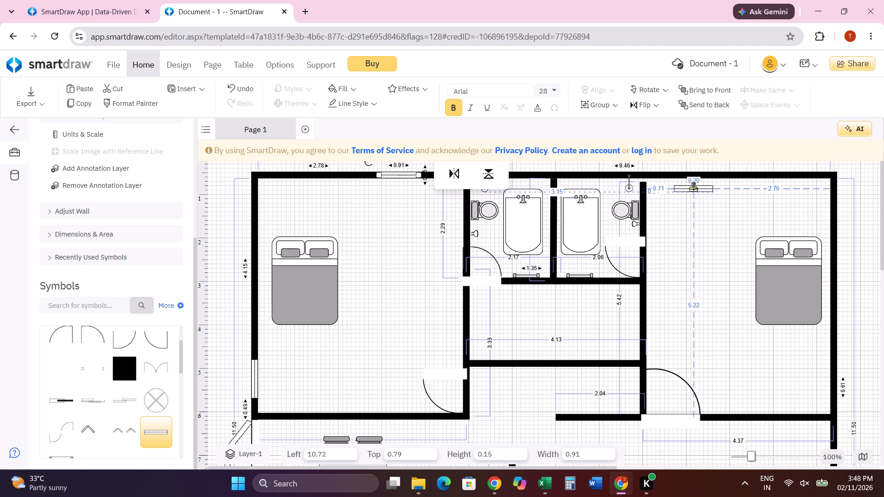
drag(693, 188, 718, 177)
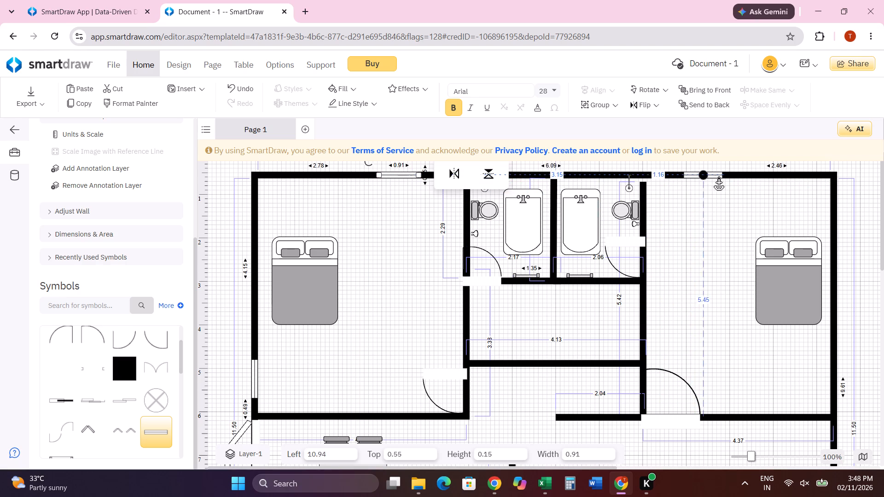
drag(718, 177, 680, 185)
Place a Window (36") rotated vertical in the right bedroom's right exterior wall near its lower corner, at a top position of about 5.32.
drag(159, 438, 779, 359)
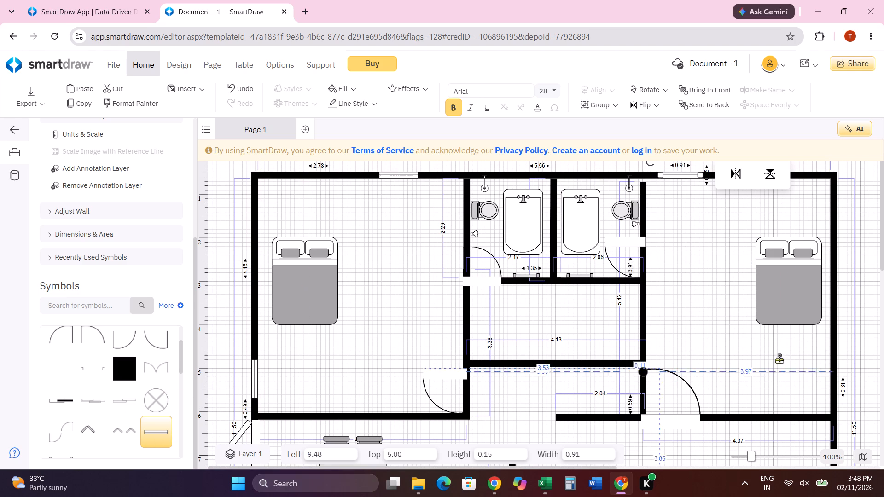
drag(779, 359, 815, 355)
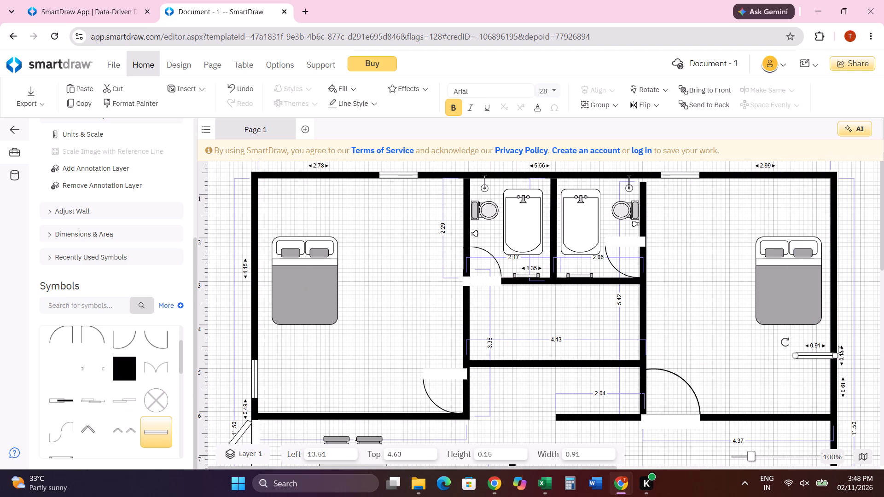
drag(785, 339, 798, 380)
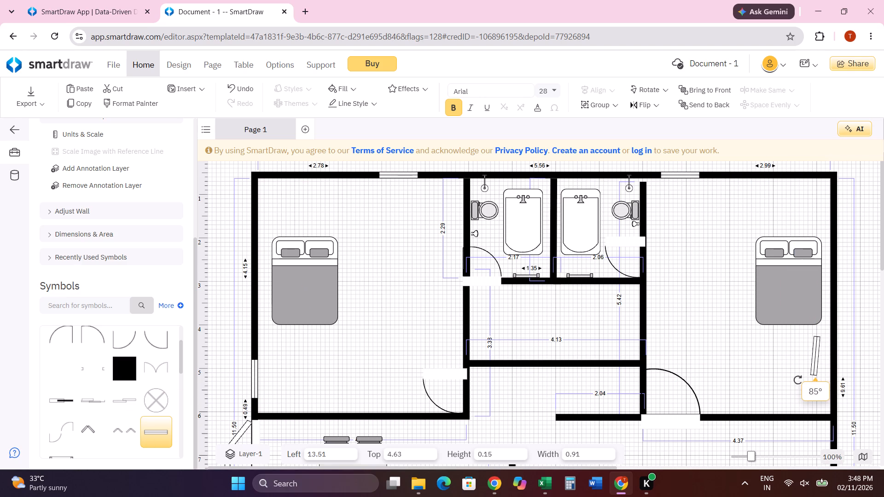
drag(798, 380, 803, 379)
drag(815, 353, 834, 383)
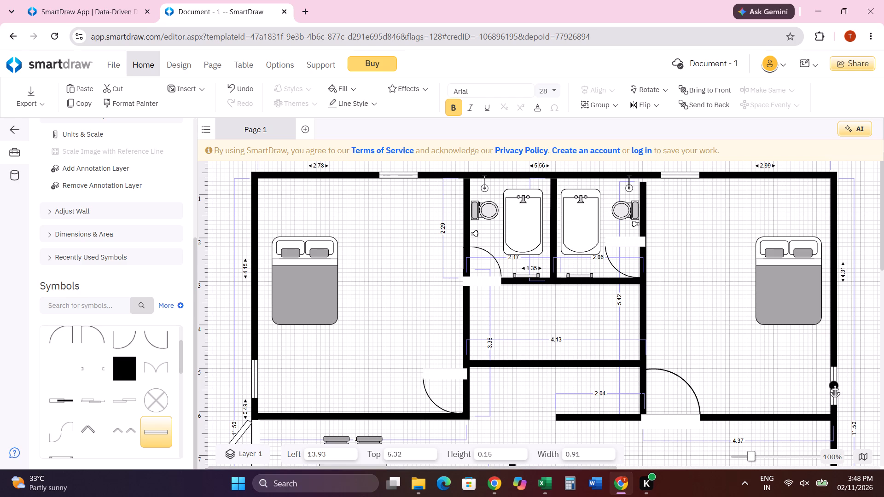
drag(834, 383, 833, 383)
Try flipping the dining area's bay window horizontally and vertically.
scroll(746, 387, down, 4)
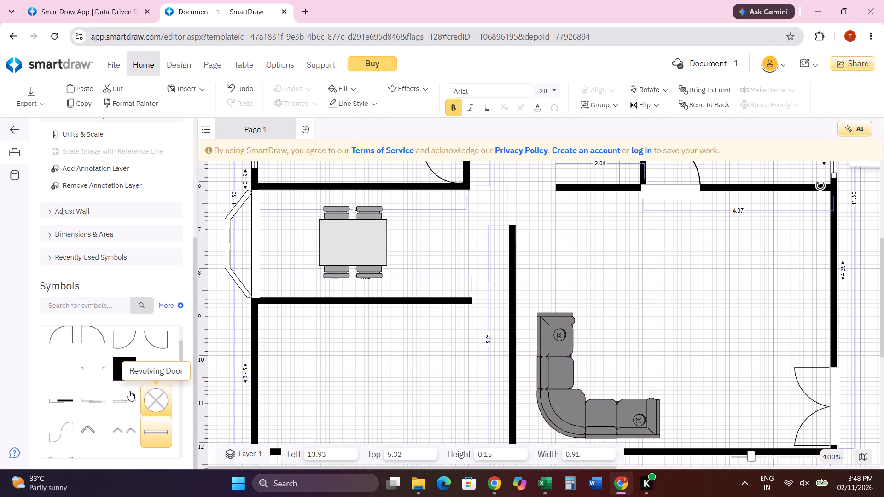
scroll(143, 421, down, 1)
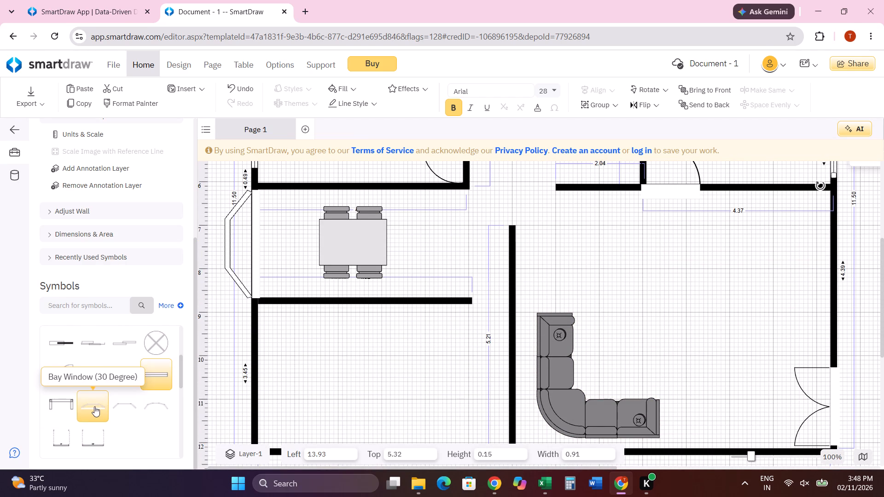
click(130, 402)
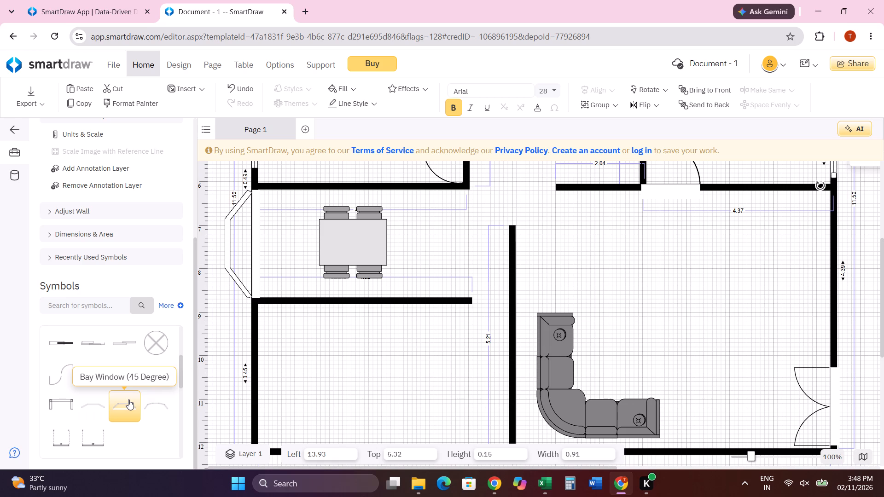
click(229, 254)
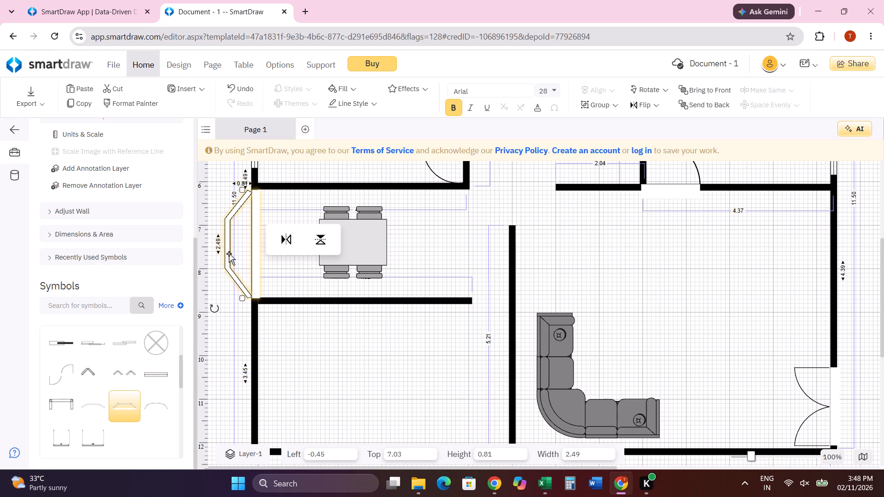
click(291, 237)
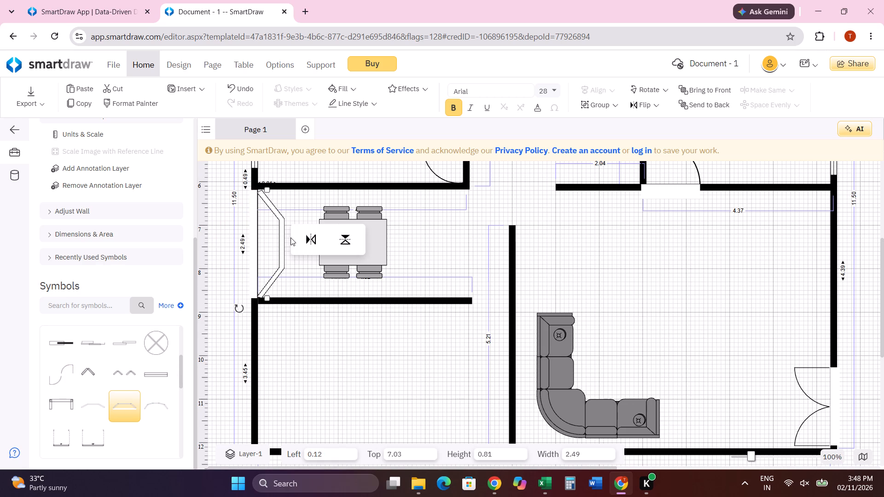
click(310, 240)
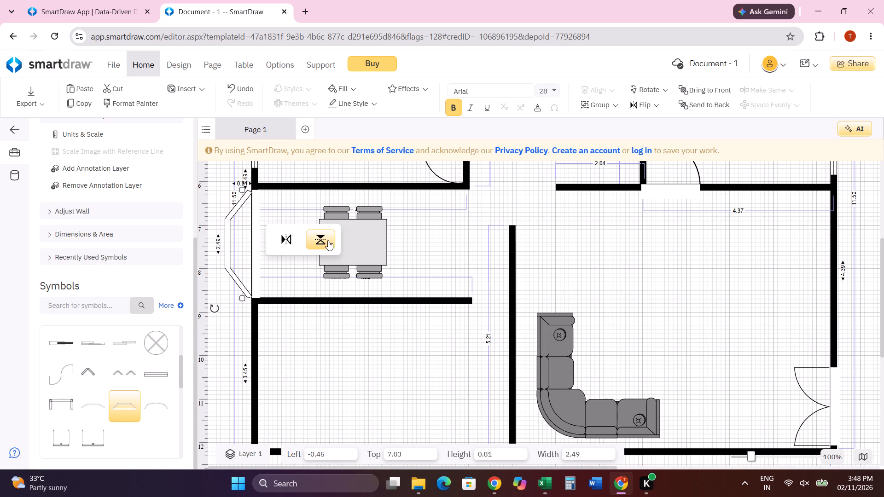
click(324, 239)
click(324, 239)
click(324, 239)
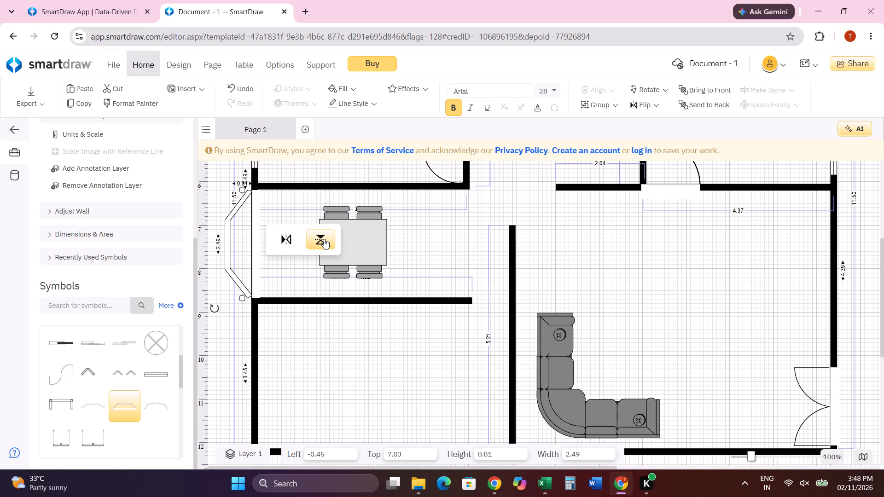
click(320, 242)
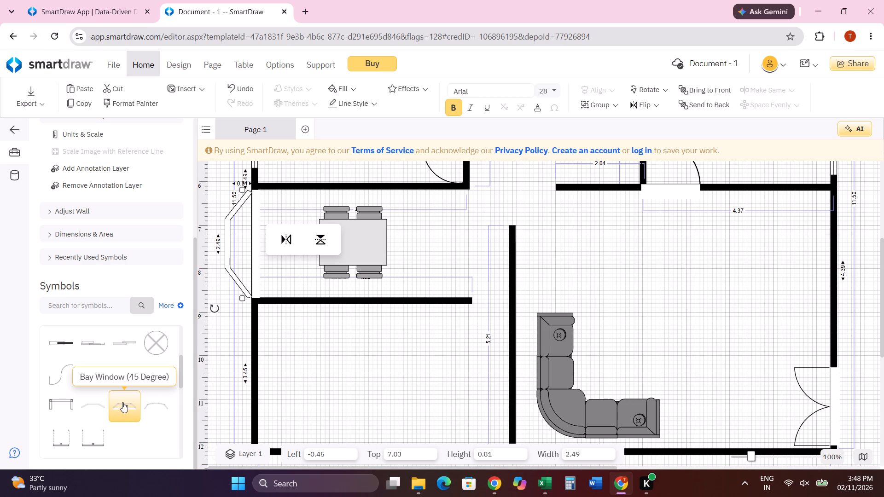
Delete the bay window from the dining area's exterior wall.
click(224, 243)
click(227, 243)
right_click(227, 243)
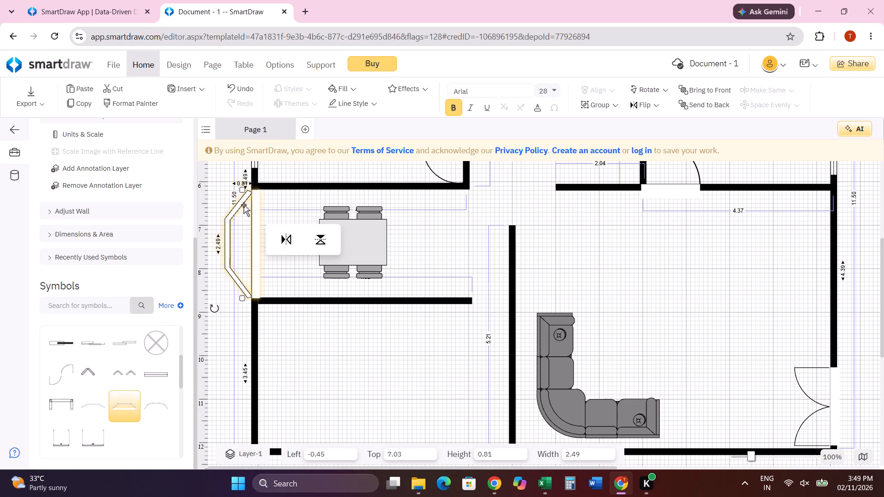
right_click(244, 205)
click(334, 125)
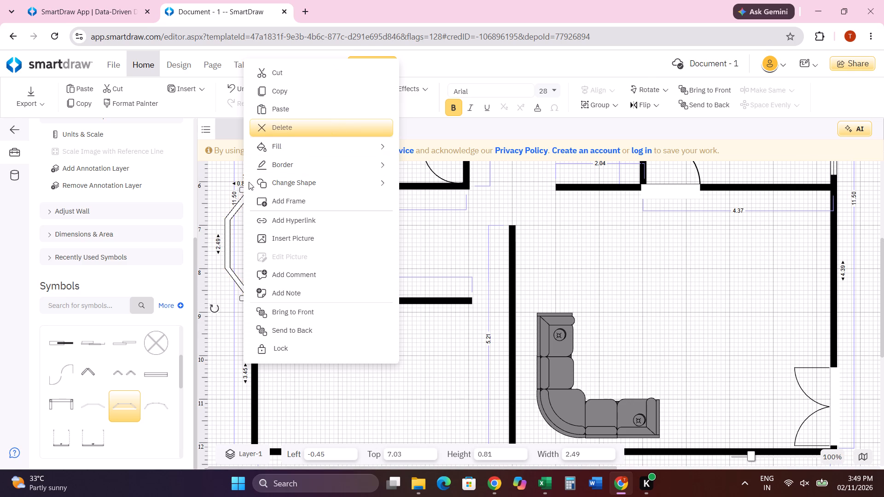
Place a Window (36") rotated vertical in the dining area's left exterior wall, at a top position of about 7.16.
click(156, 376)
drag(148, 370, 271, 233)
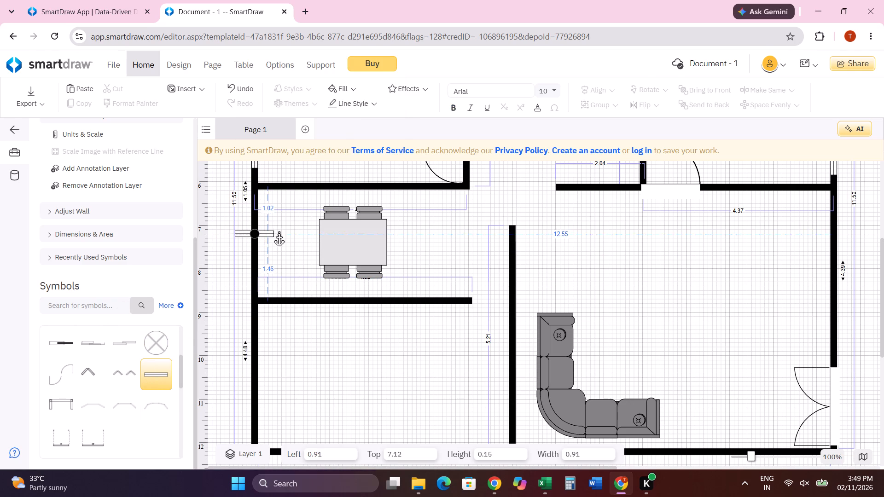
drag(240, 220, 258, 255)
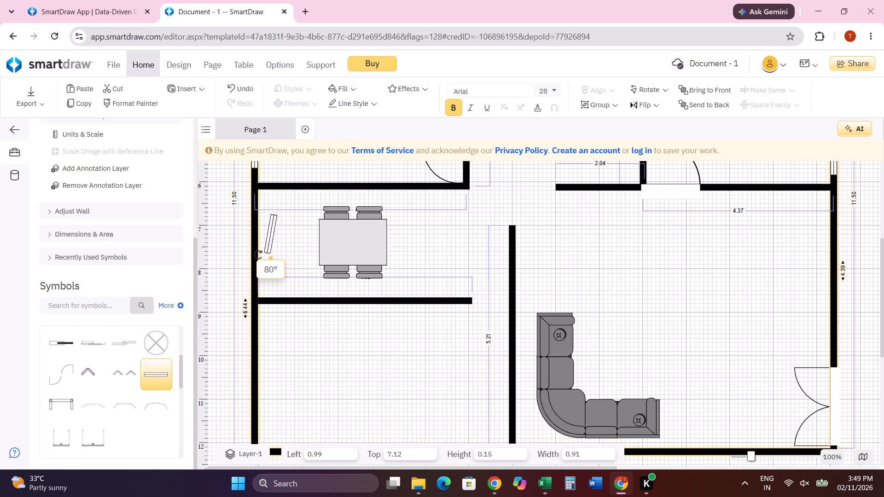
drag(258, 255, 261, 256)
drag(270, 233, 258, 240)
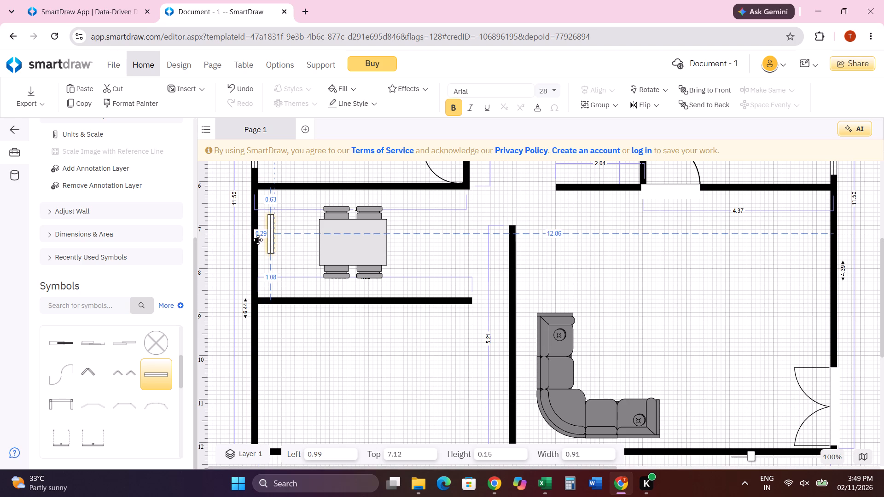
drag(258, 240, 252, 235)
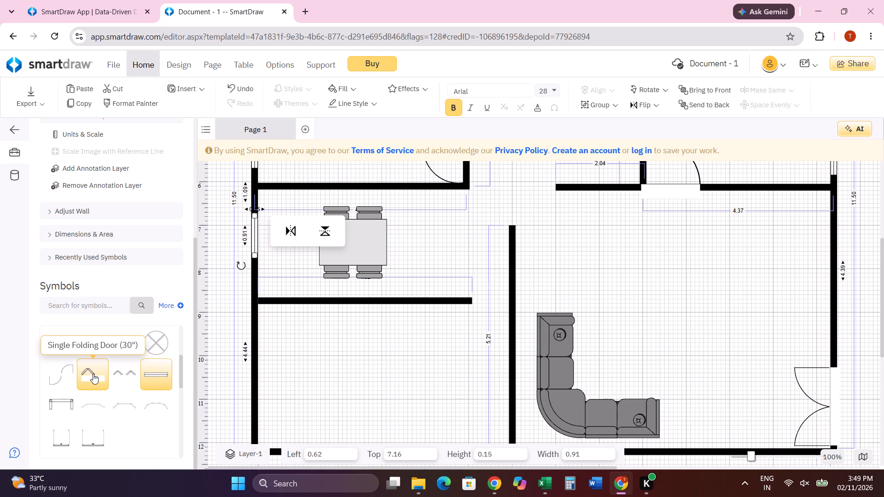
Place a Window (36") rotated vertical in the living area's right exterior wall near its upper corner, at a top position of about 7.24.
scroll(93, 374, down, 1)
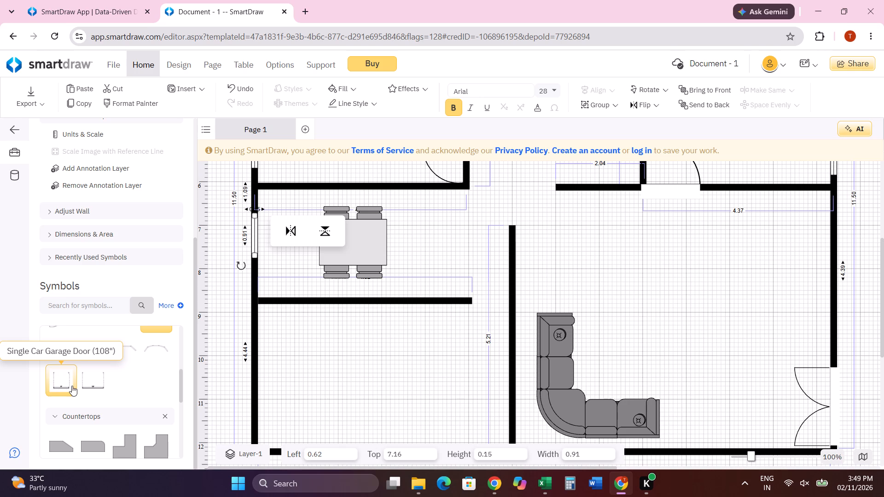
scroll(72, 386, up, 1)
drag(157, 373, 861, 317)
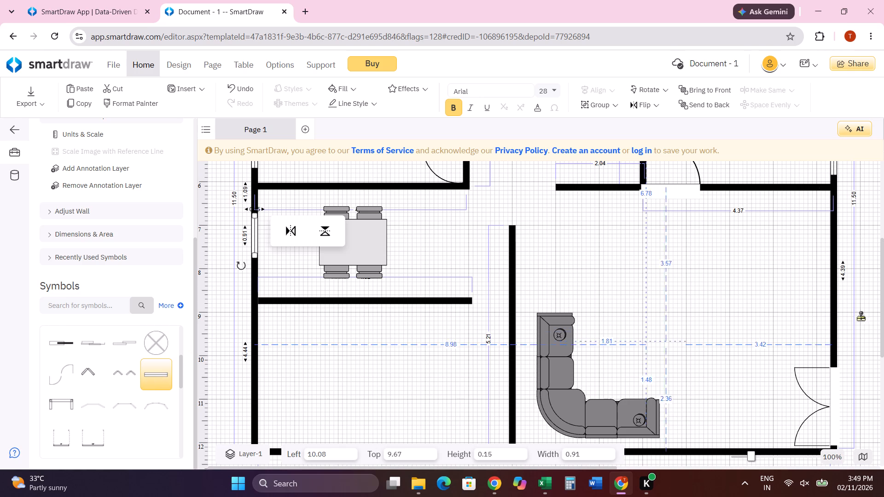
drag(861, 317, 803, 237)
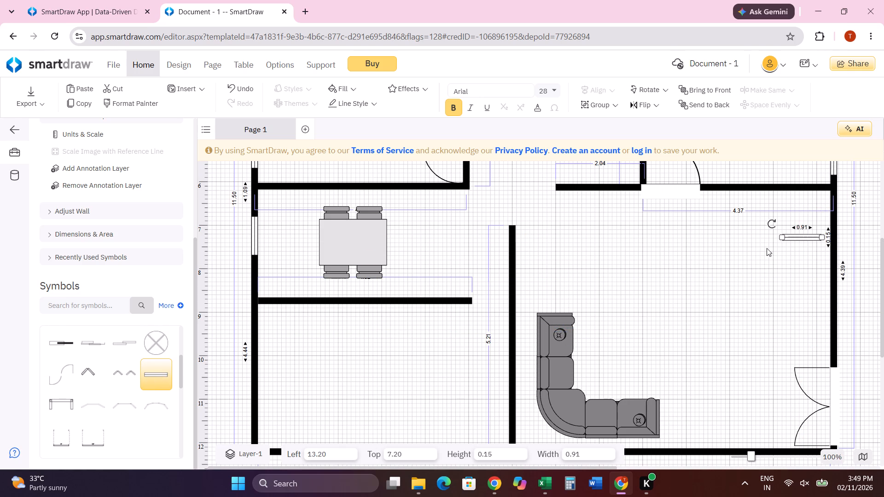
drag(773, 225, 789, 276)
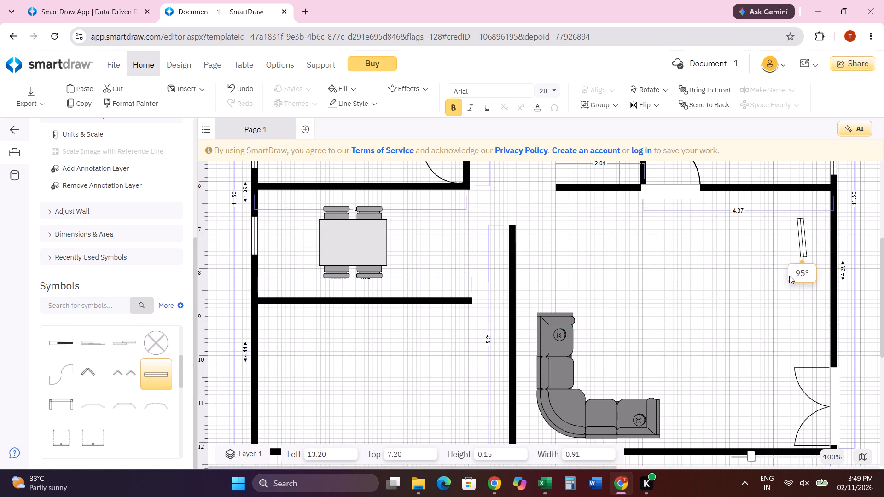
drag(789, 276, 785, 276)
drag(801, 242, 821, 246)
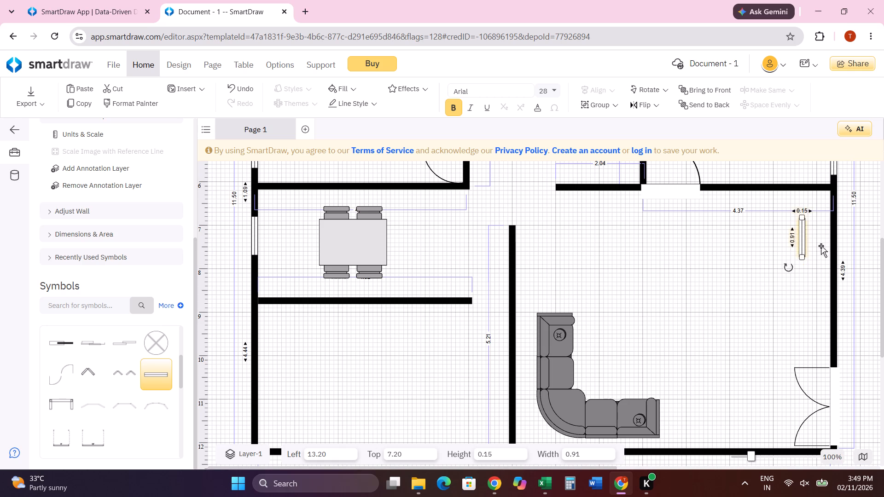
drag(821, 246, 836, 244)
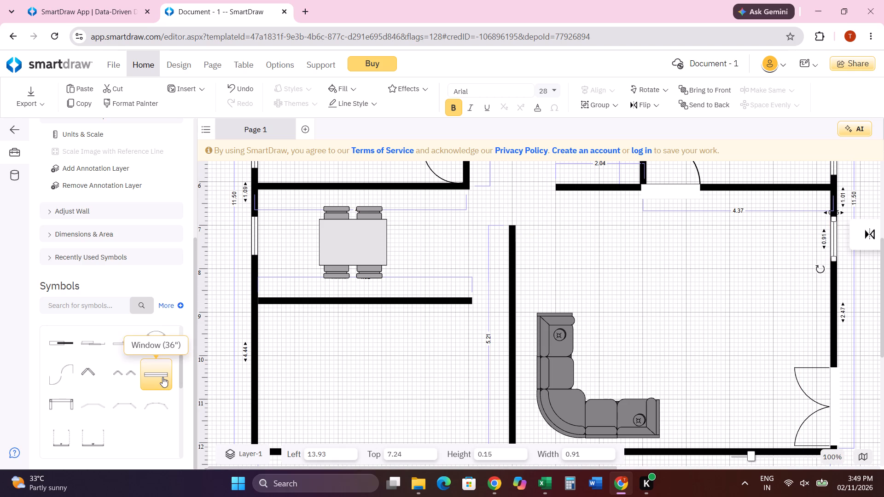
Place a second Window (36") rotated vertical in the living area's right exterior wall, directly below the existing one, at a top position of about 8.12.
drag(163, 377, 785, 300)
drag(752, 286, 779, 333)
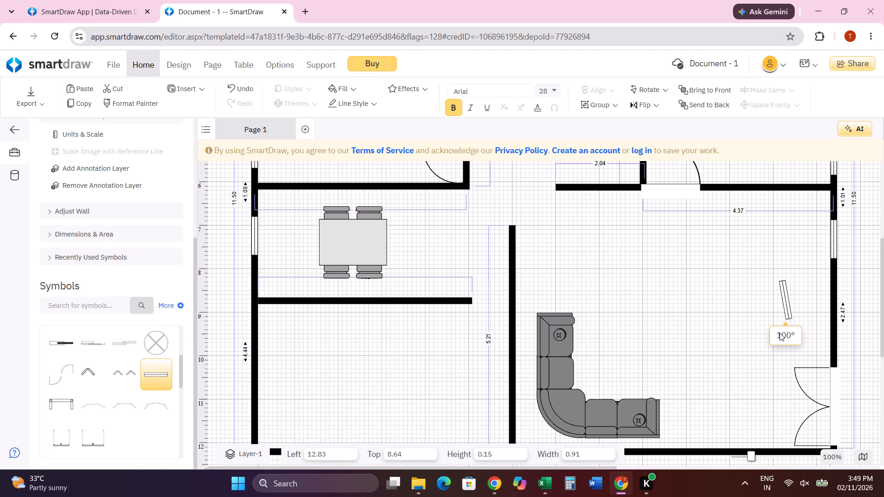
drag(779, 333, 772, 331)
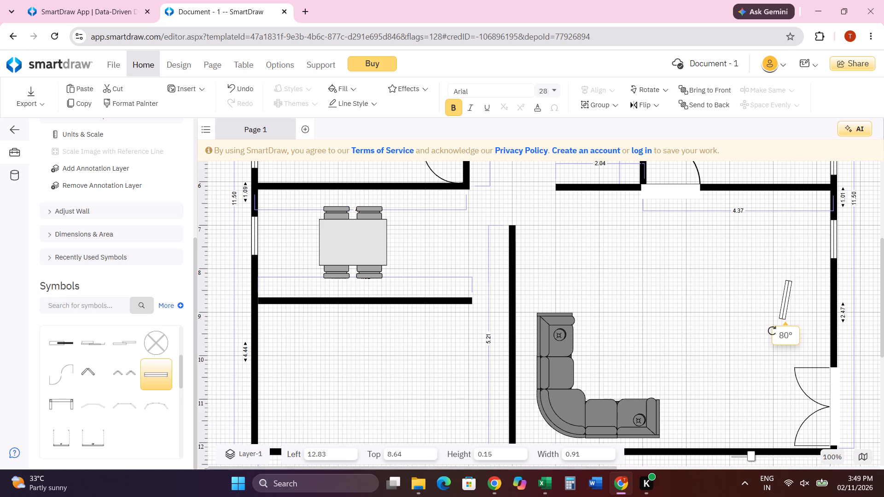
drag(772, 331, 773, 331)
drag(784, 302, 801, 302)
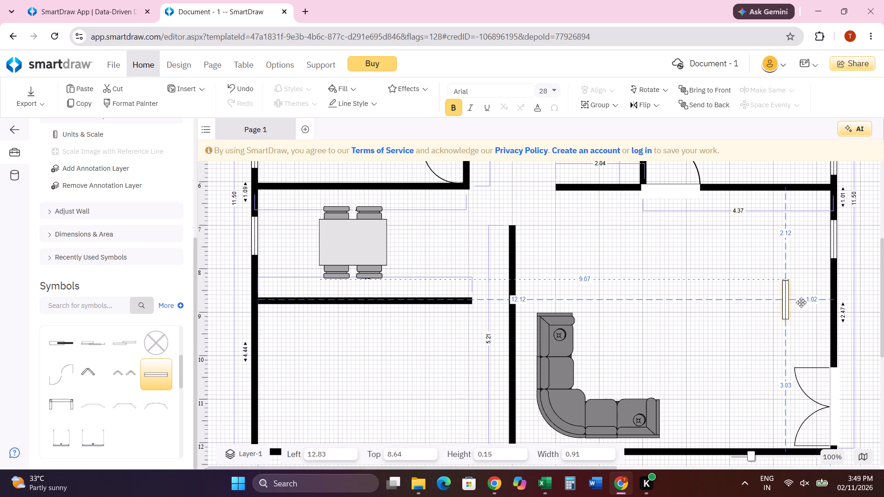
drag(801, 302, 833, 283)
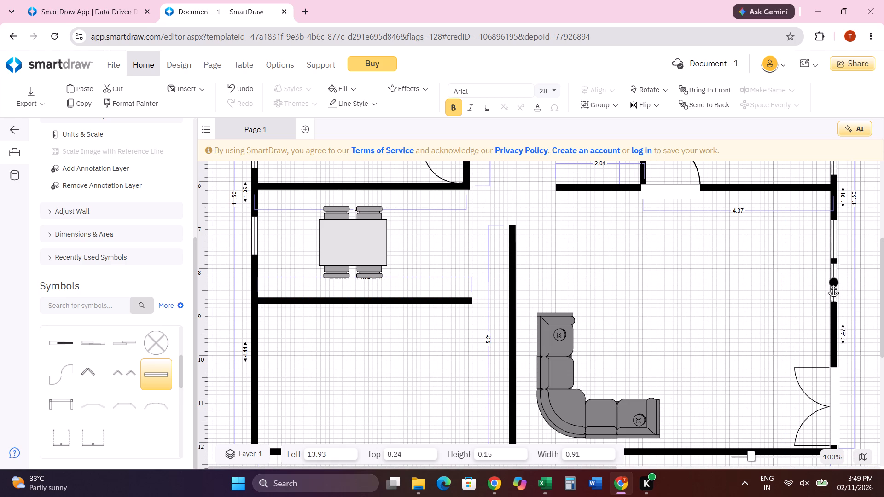
drag(833, 283, 832, 280)
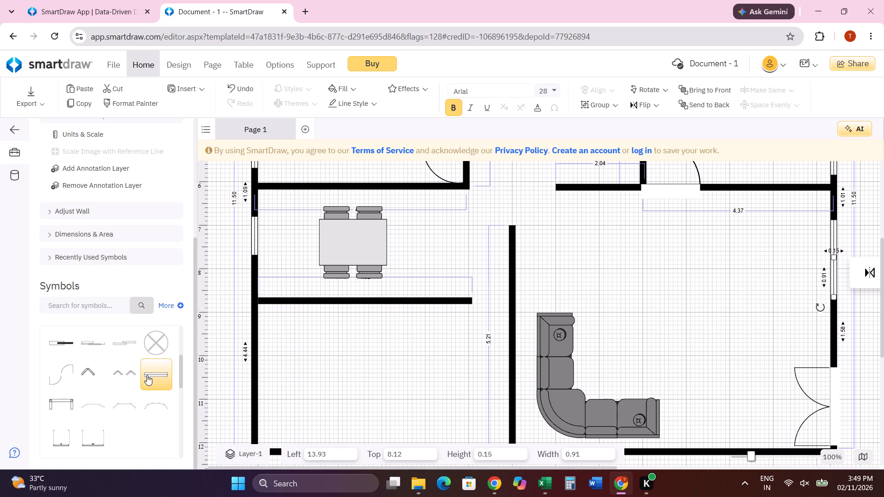
Place the 1.22-wide sliding-type door symbol in the gap between the dining area's lower wall and the central vertical wall, at about left 5.80, top 8.63.
scroll(96, 408, down, 1)
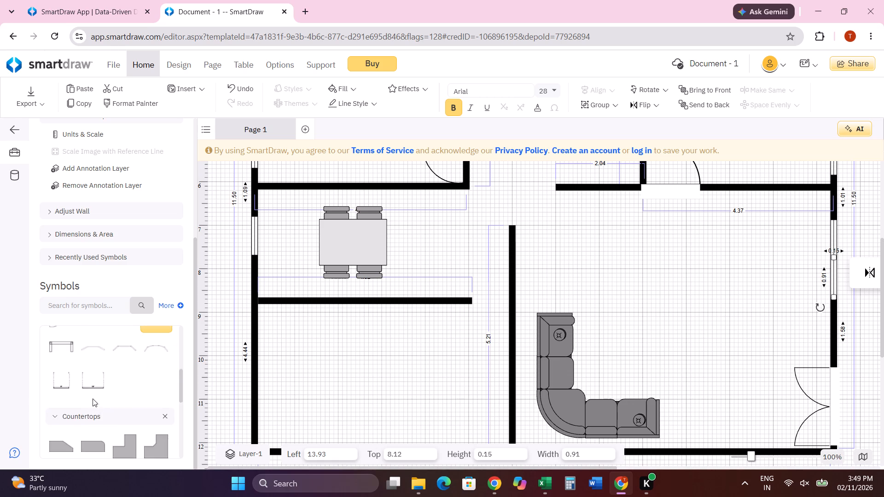
scroll(91, 386, up, 1)
scroll(133, 396, up, 1)
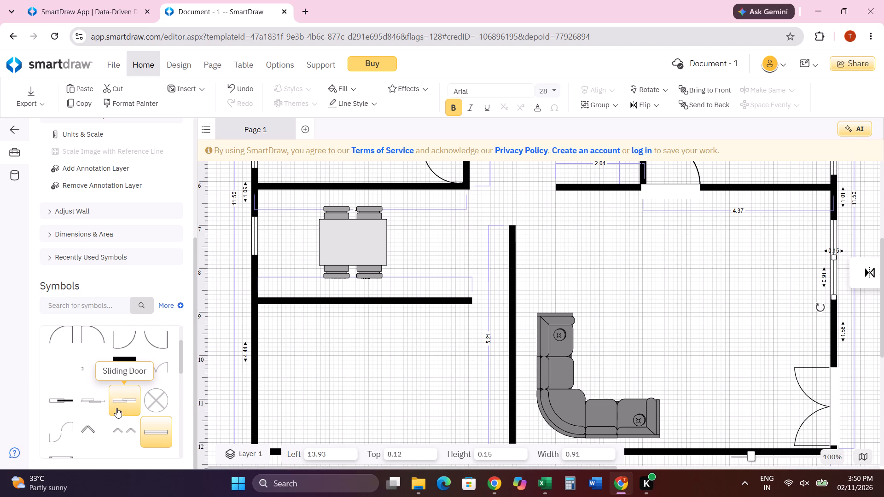
drag(53, 398, 489, 297)
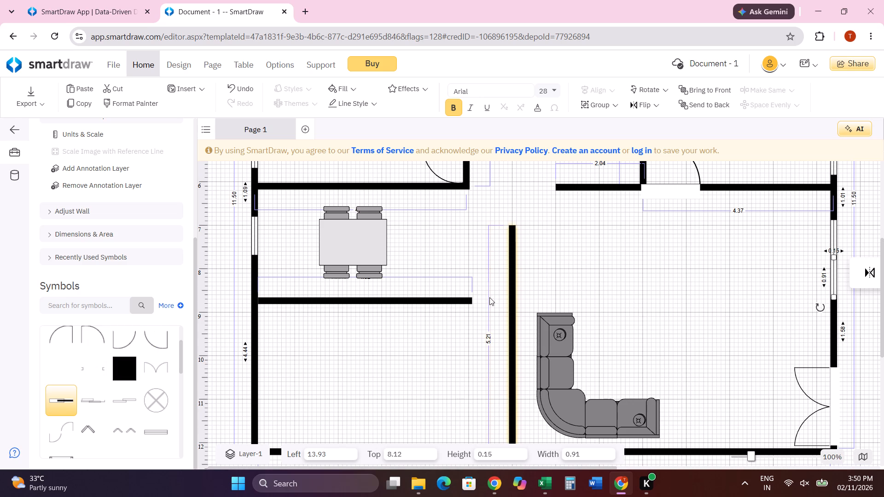
drag(489, 297, 486, 299)
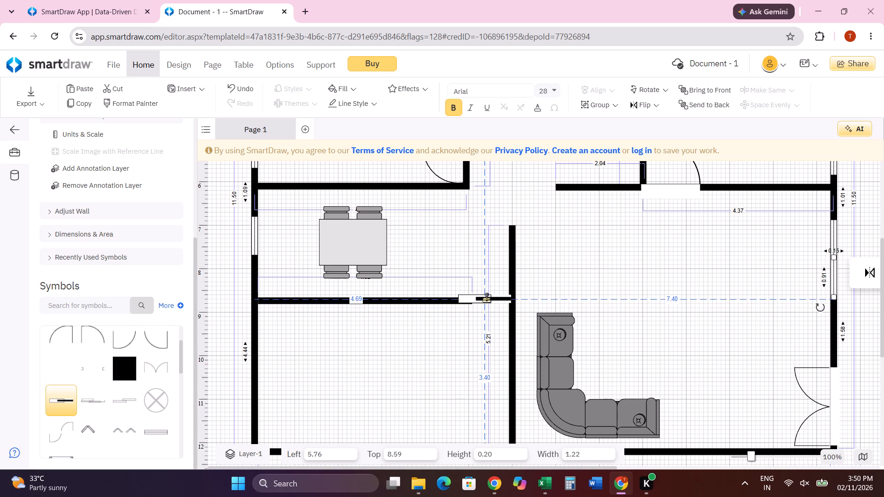
drag(486, 299, 497, 301)
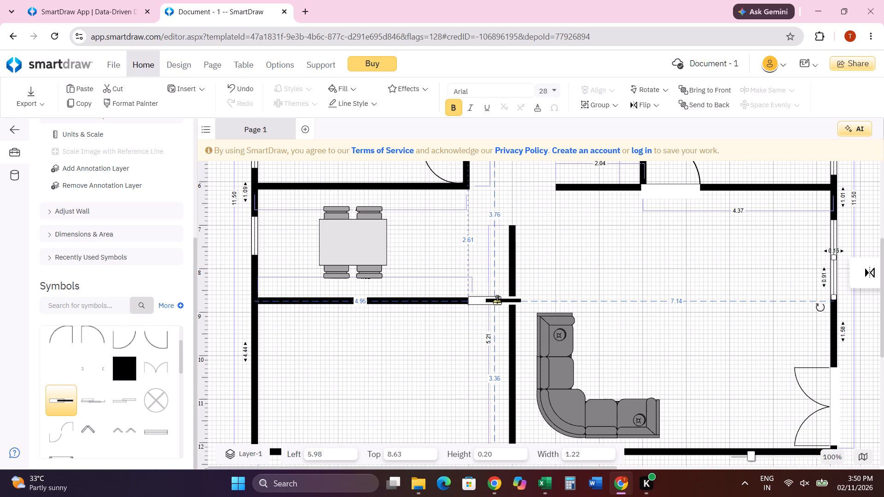
drag(497, 301, 482, 302)
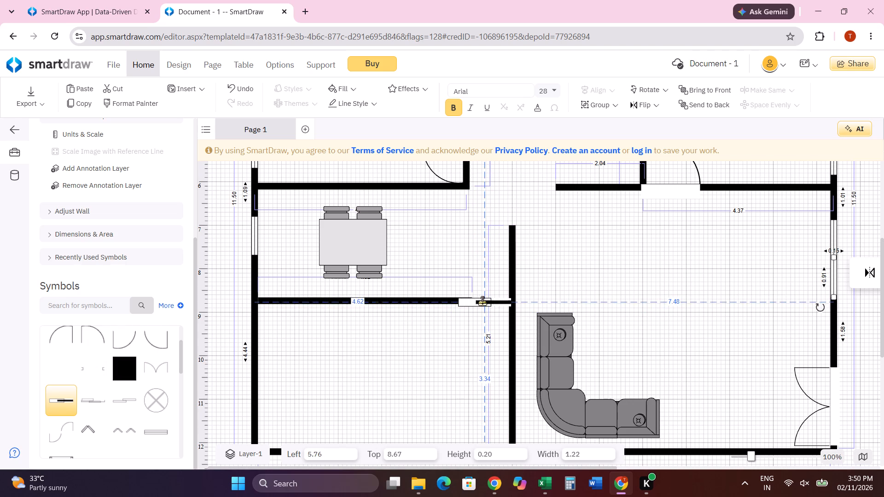
drag(482, 302, 445, 303)
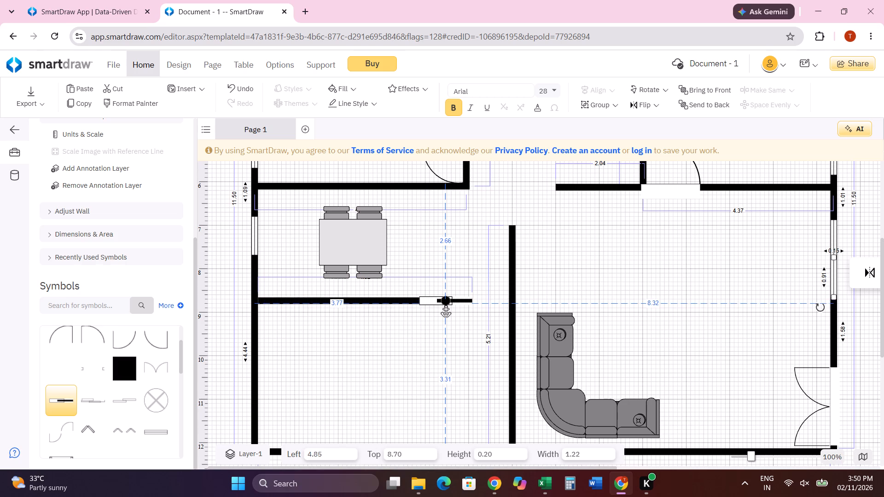
drag(445, 303, 494, 300)
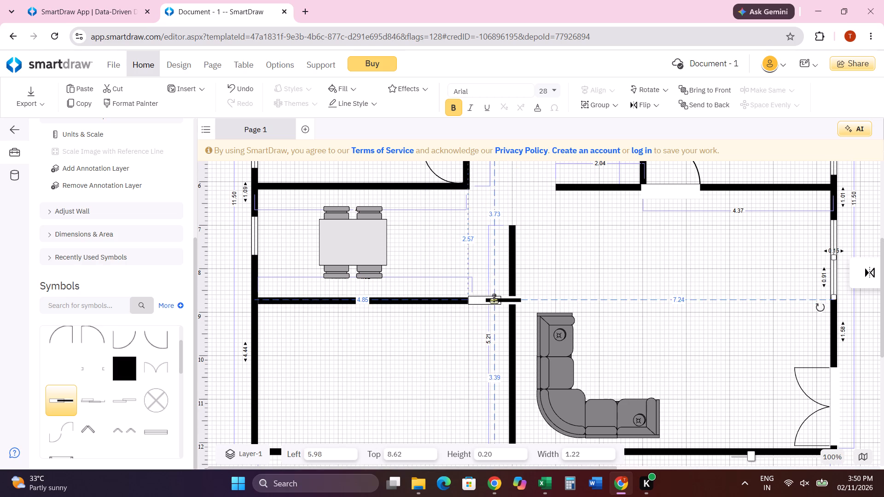
drag(494, 300, 487, 302)
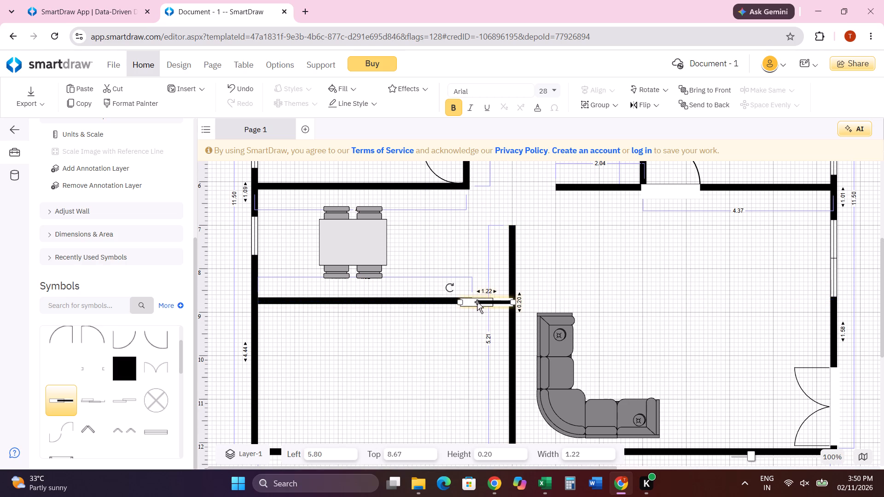
click(477, 302)
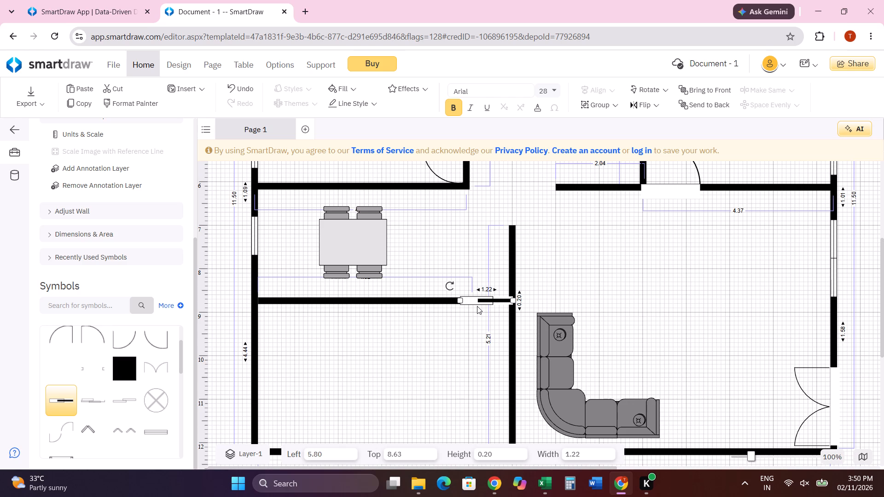
Browse the Symbol Libraries list down to the Floor Plans group, examining the available libraries without adding any.
scroll(473, 307, up, 1)
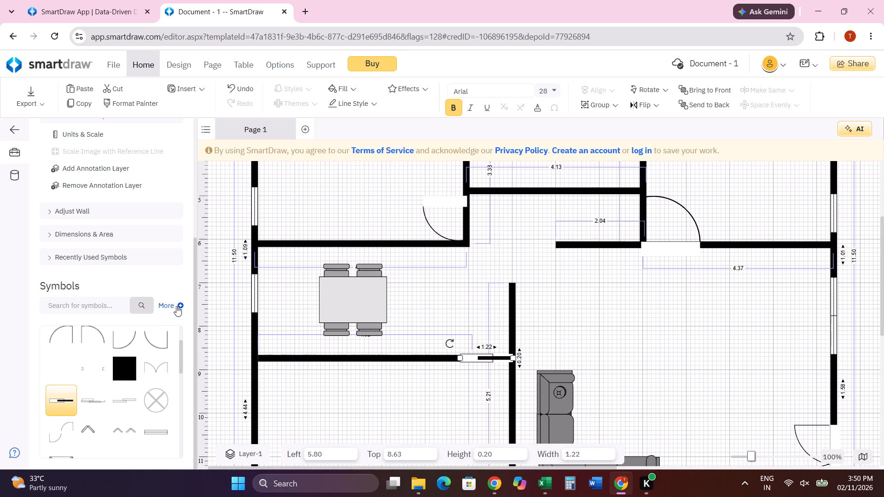
click(176, 305)
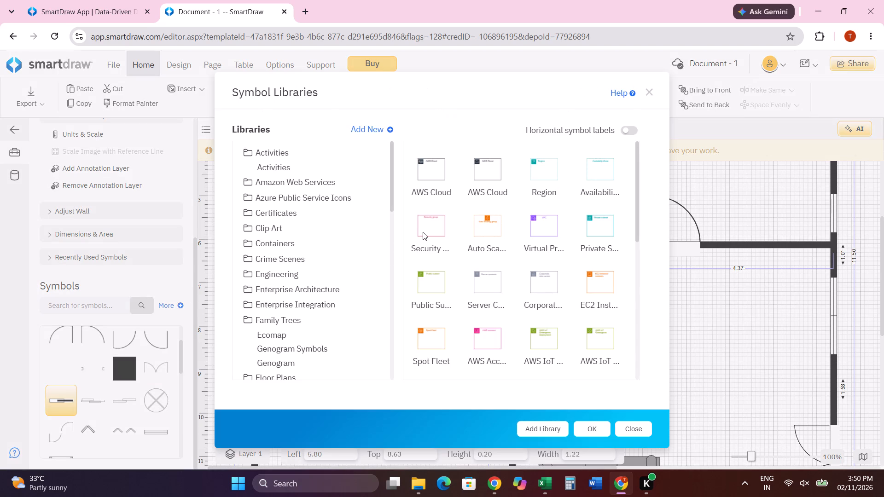
scroll(363, 262, down, 3)
scroll(501, 261, down, 3)
scroll(631, 262, down, 3)
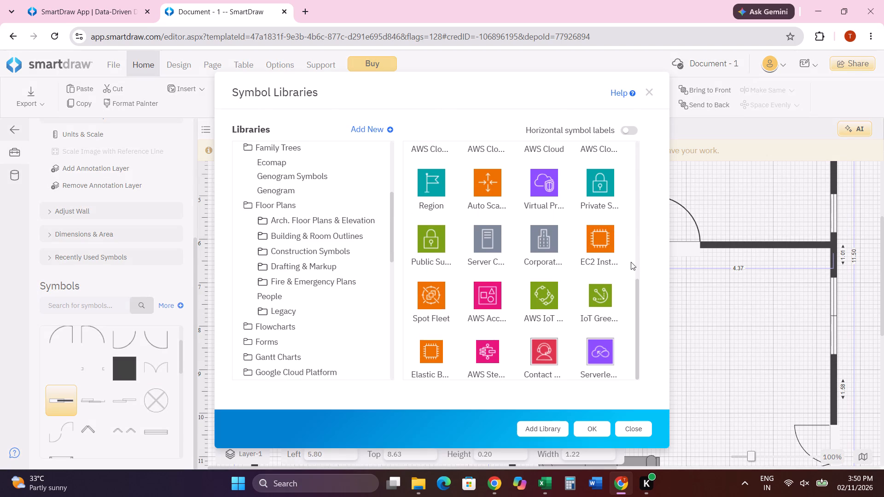
scroll(606, 261, down, 4)
scroll(604, 262, up, 6)
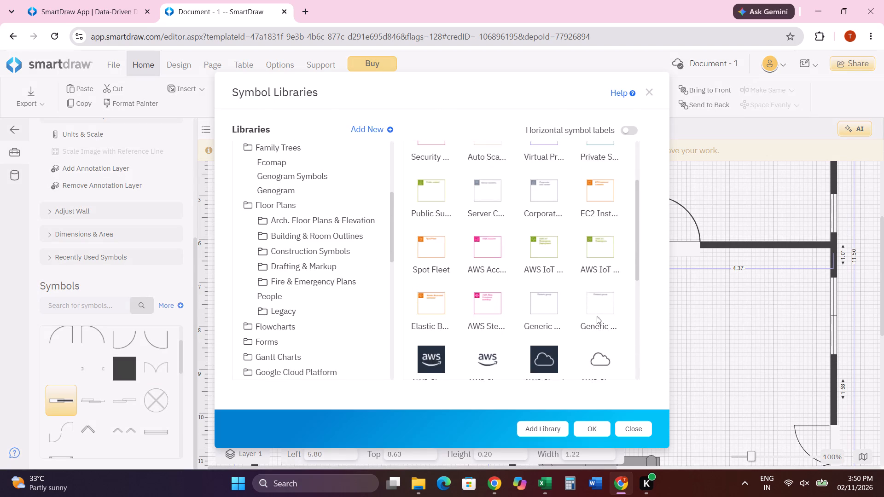
scroll(597, 316, up, 2)
click(633, 432)
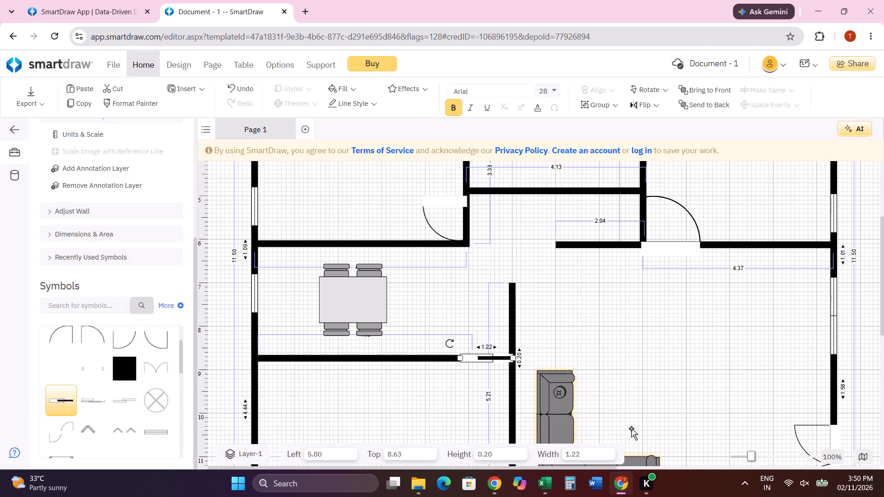
Collapse the Countertops and Doors & Windows symbol libraries and examine the remaining furniture and fixture categories.
scroll(600, 327, up, 3)
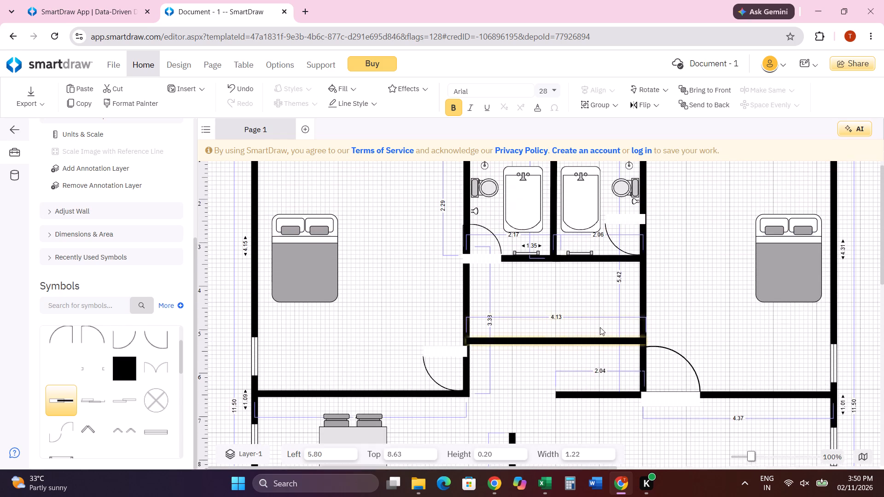
scroll(573, 315, up, 2)
scroll(543, 292, down, 2)
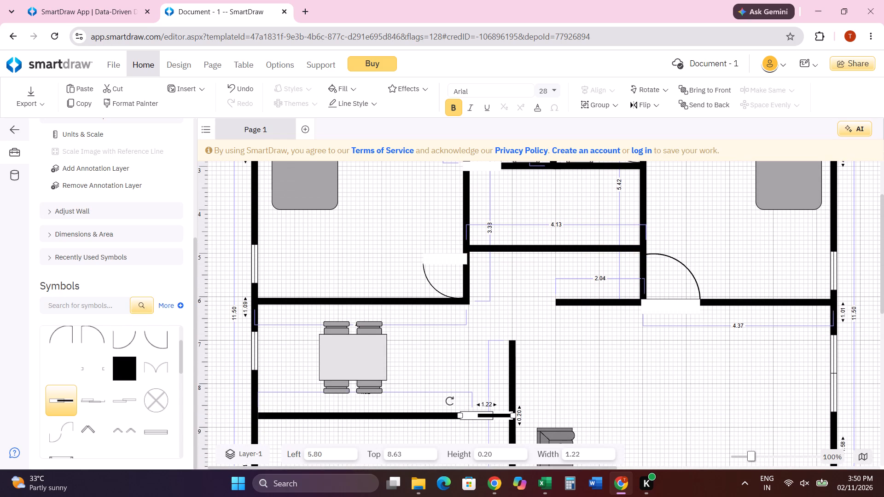
click(67, 266)
scroll(73, 301, down, 1)
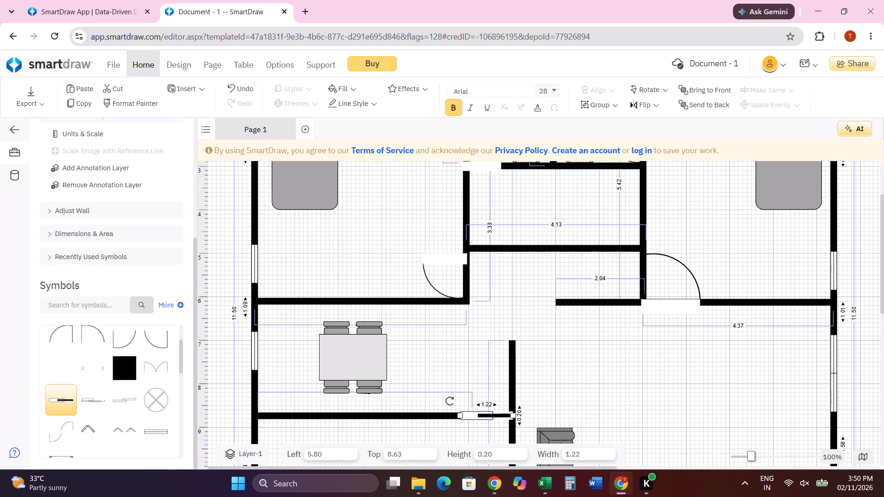
scroll(81, 298, down, 2)
scroll(47, 329, down, 2)
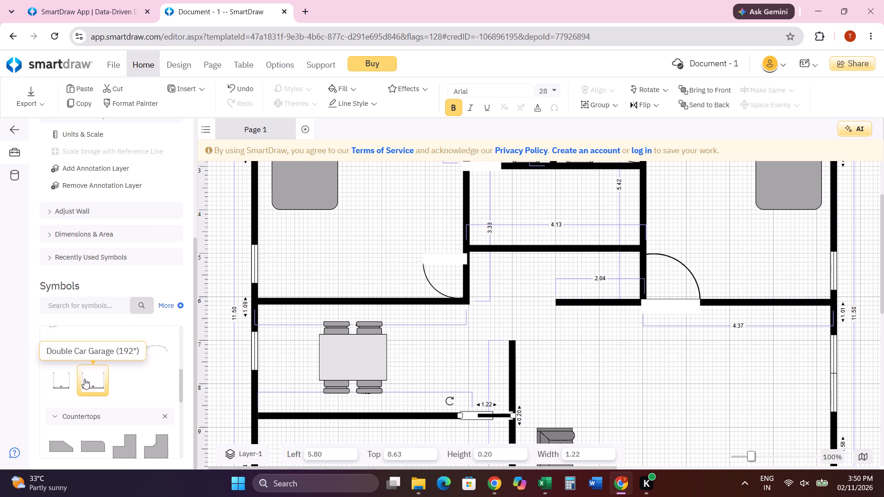
click(93, 419)
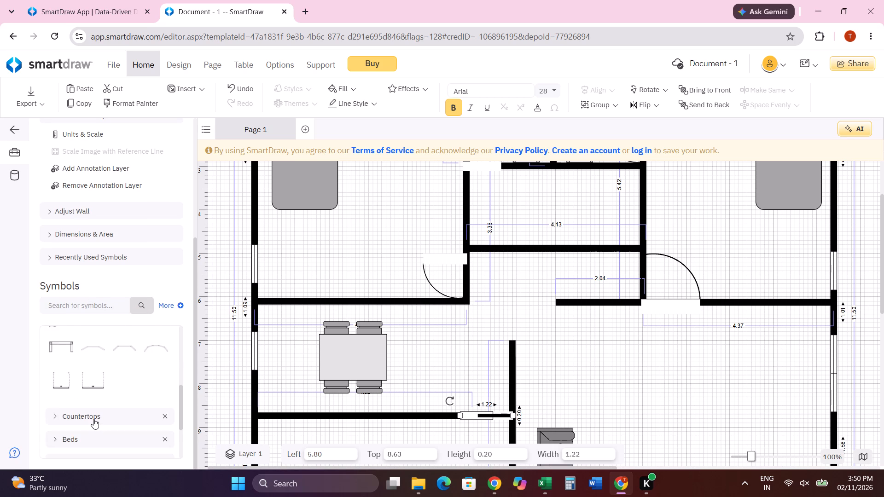
scroll(93, 411, up, 3)
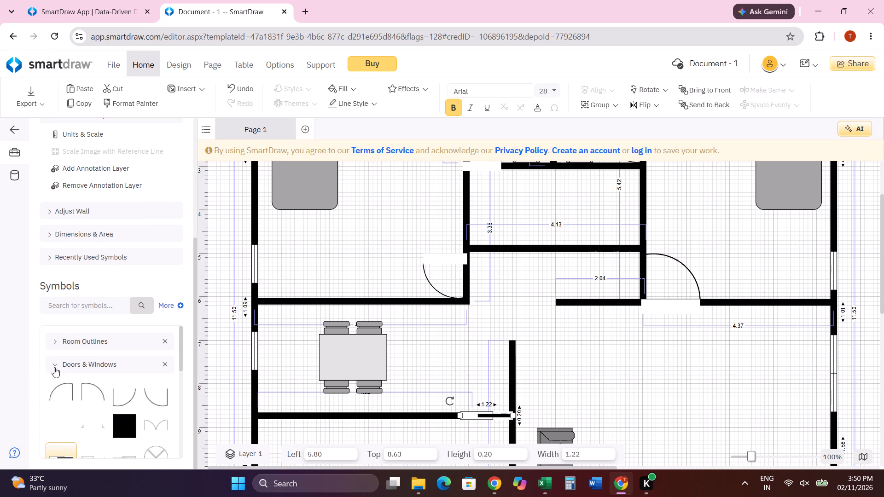
click(54, 367)
scroll(89, 365, up, 2)
scroll(91, 367, down, 2)
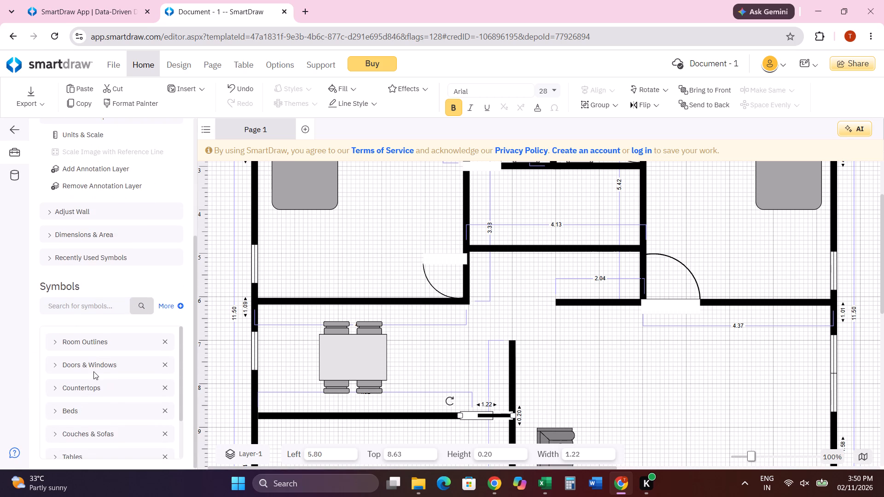
scroll(93, 371, down, 2)
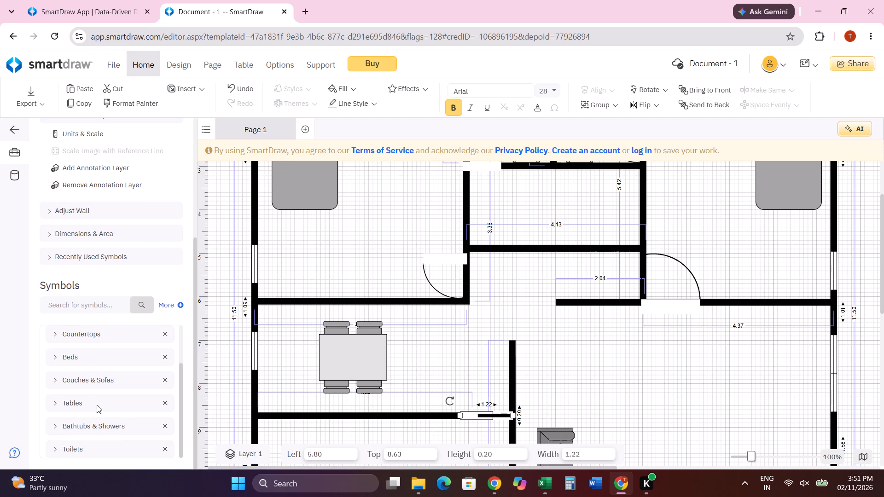
scroll(101, 420, down, 4)
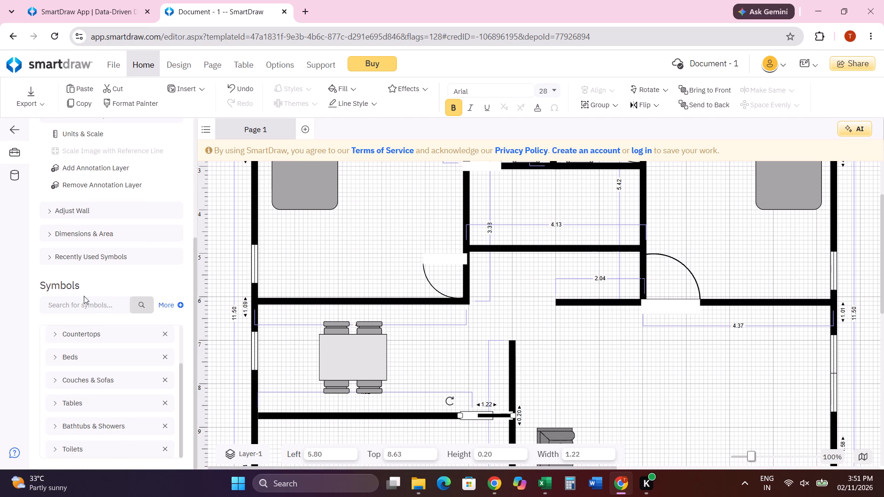
Search the symbols for "tv".
click(87, 303)
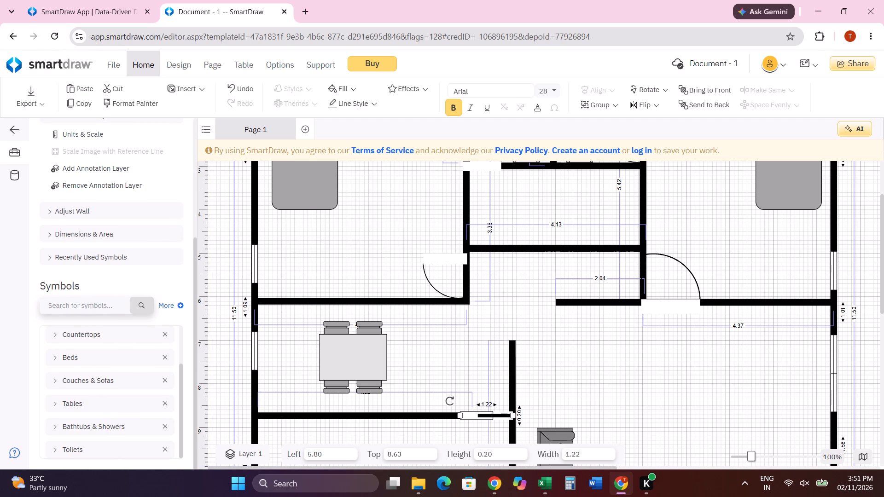
text(tv)
click(145, 305)
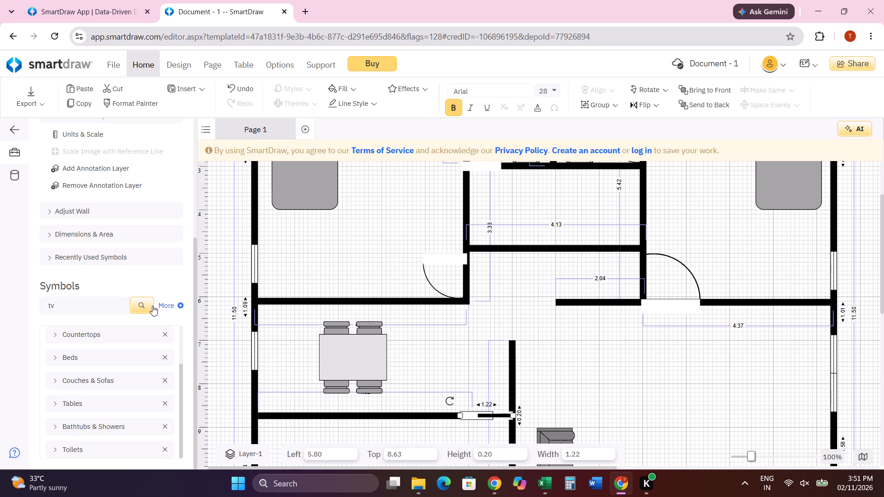
click(135, 301)
click(103, 308)
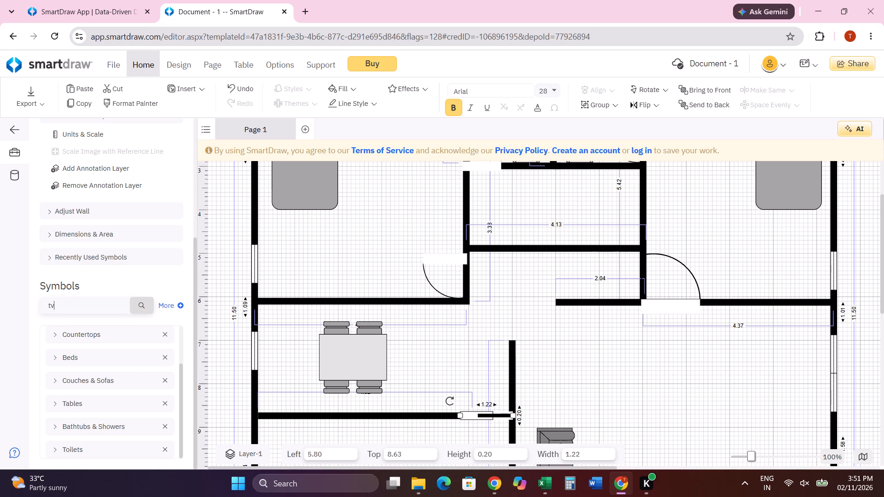
key(Return)
Delete the selected 1.22-wide door symbol beside the dining area's lower wall and clear the "tv" search text.
key(BackSpace)
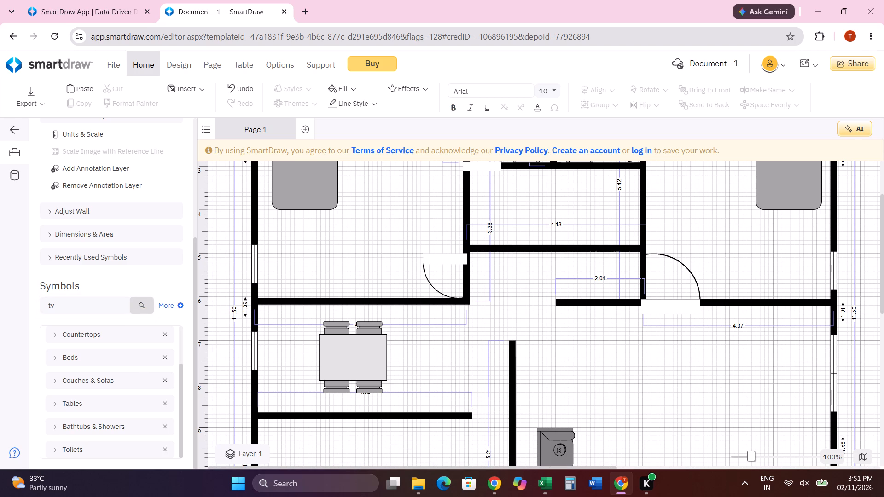
key(BackSpace)
drag(100, 307, 2, 307)
key(BackSpace)
Examine the Clip Art group and the full Symbol Libraries list for a category that could contain a TV.
click(171, 304)
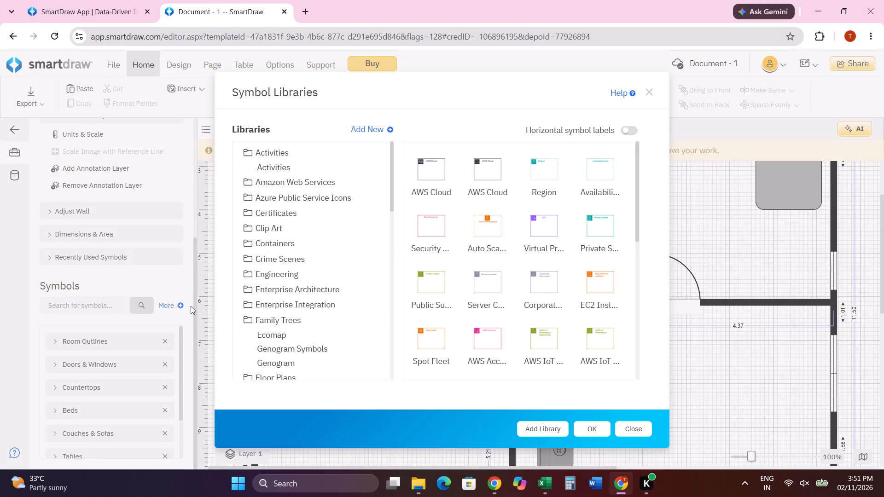
click(271, 230)
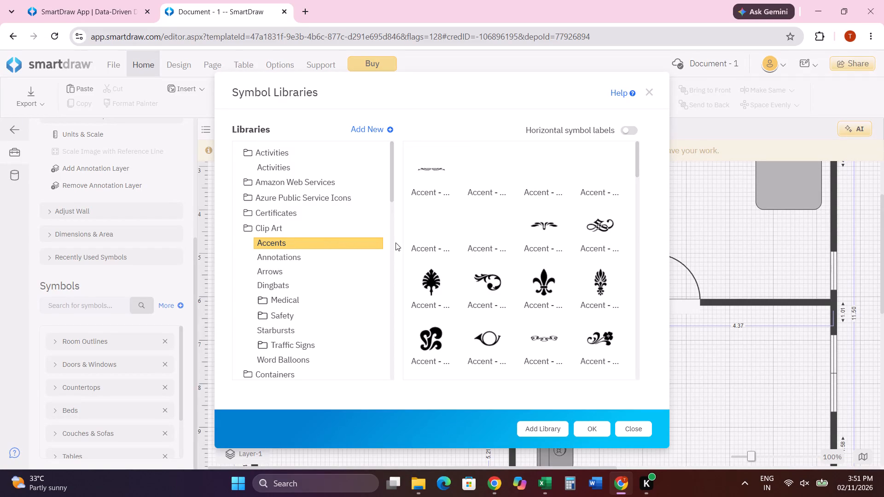
click(262, 225)
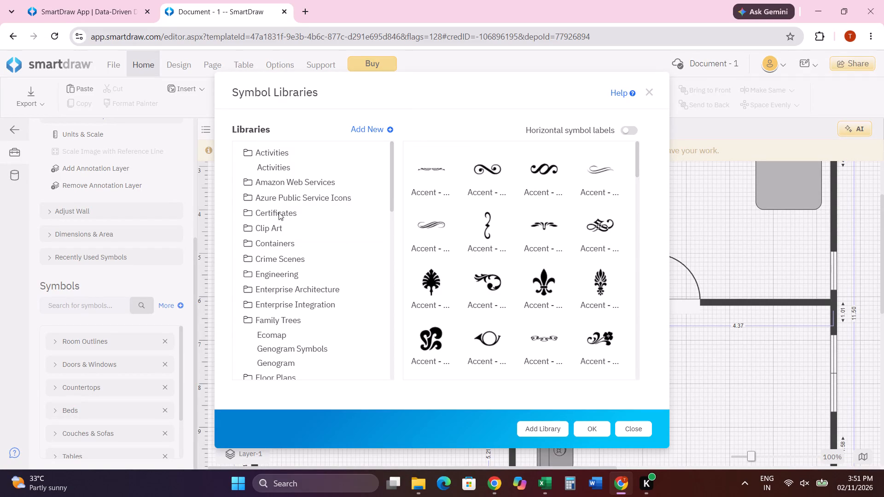
scroll(287, 265, down, 1)
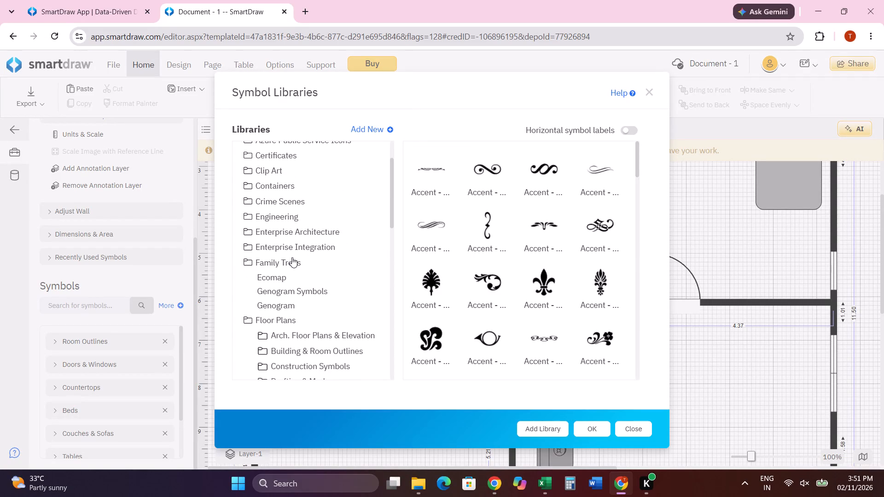
scroll(290, 293, down, 1)
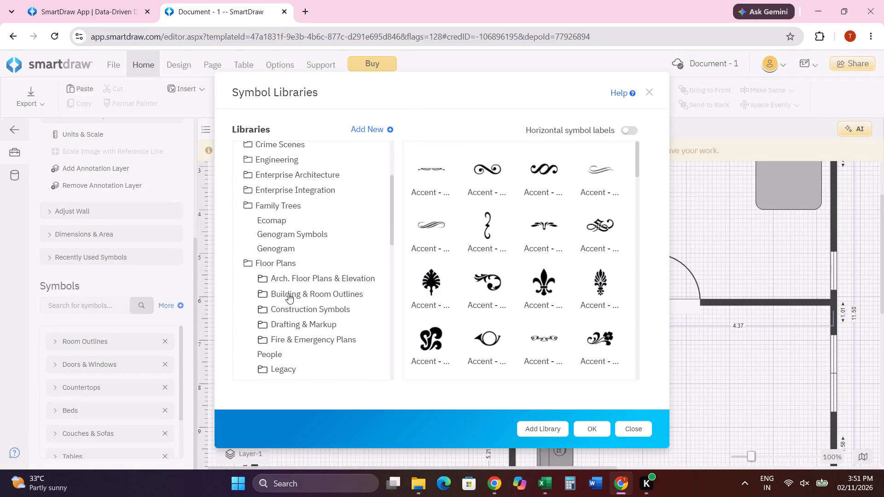
scroll(287, 292, down, 5)
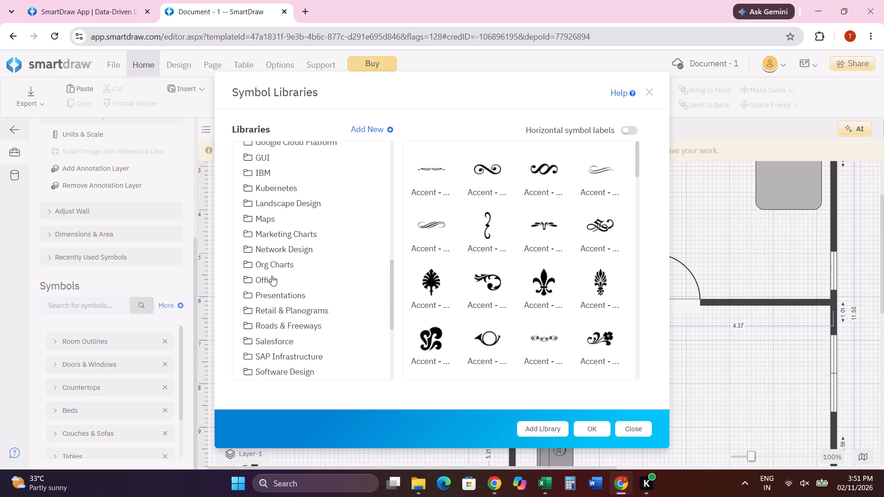
scroll(271, 276, down, 1)
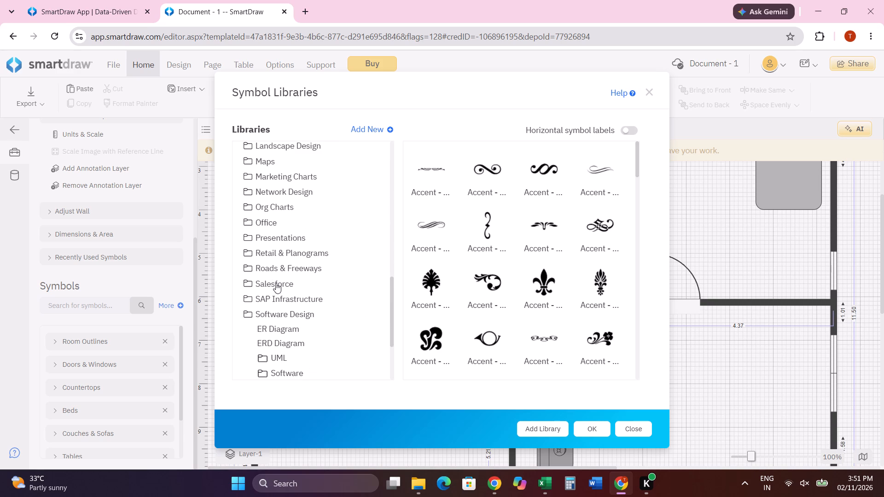
scroll(288, 305, down, 2)
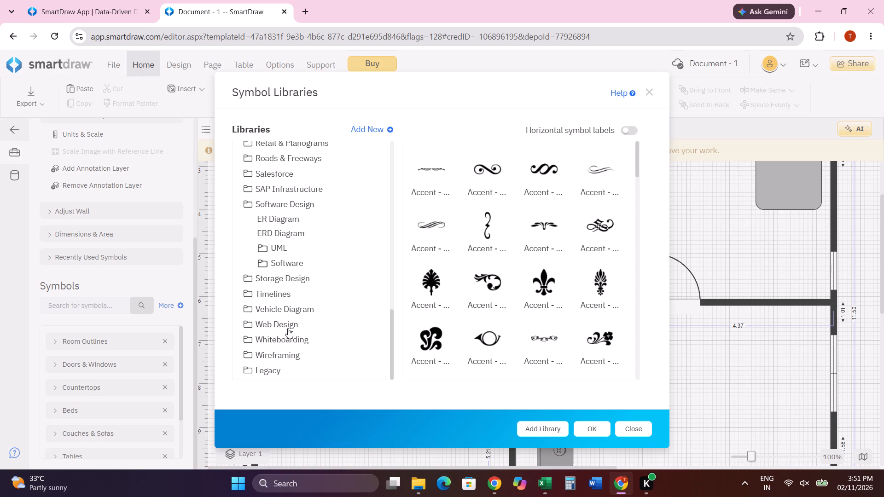
scroll(289, 341, down, 3)
scroll(286, 353, up, 13)
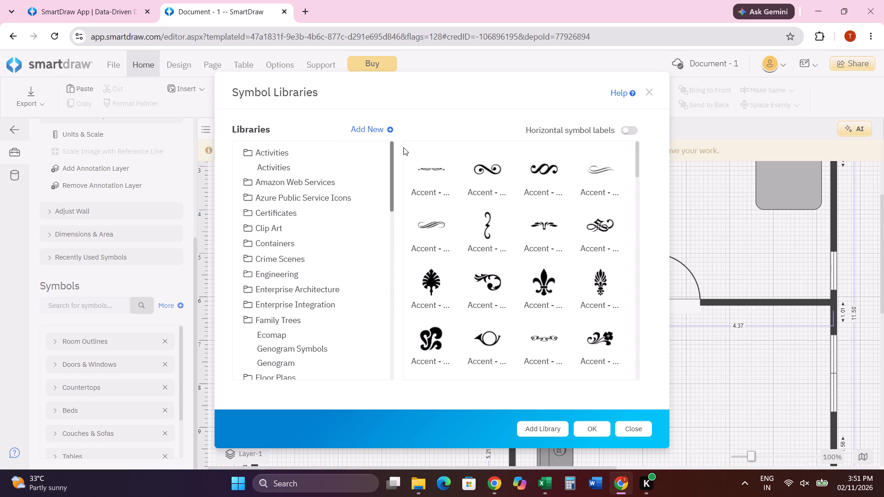
scroll(330, 153, up, 1)
Examine the Containers, Crime Scenes, Enterprise Architecture and Enterprise Integration symbol libraries for usable furnishings.
click(288, 247)
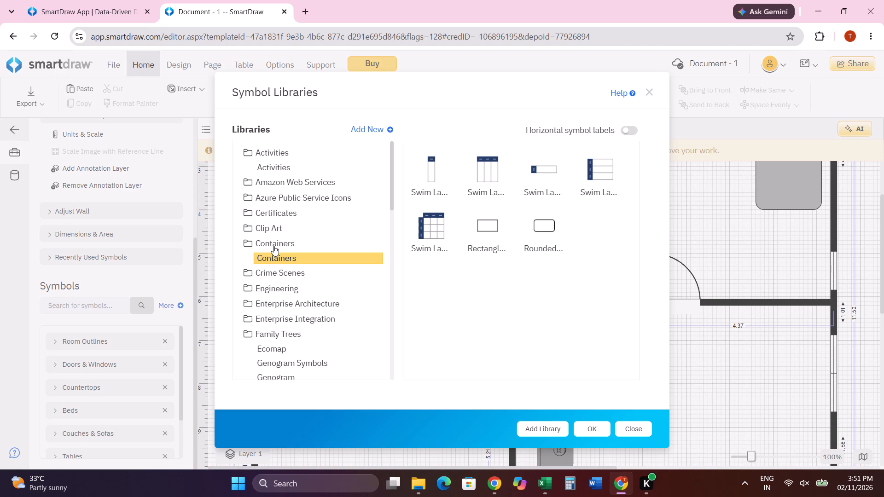
click(277, 275)
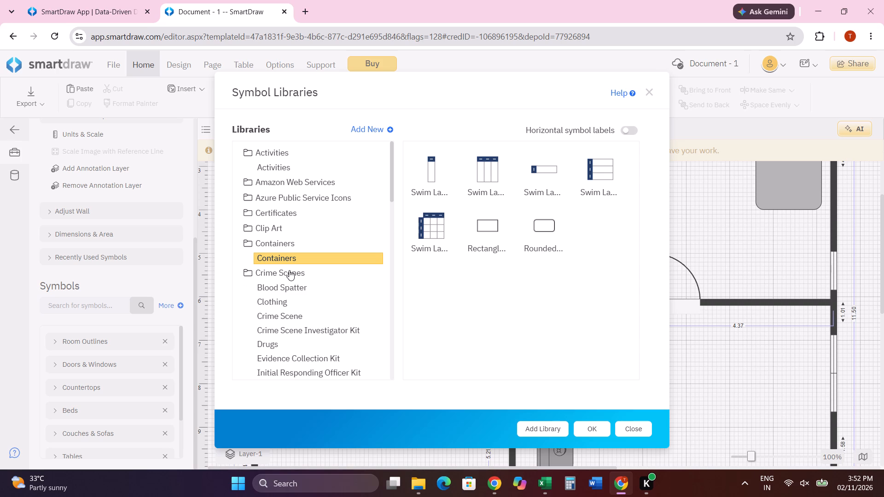
click(289, 270)
click(289, 270)
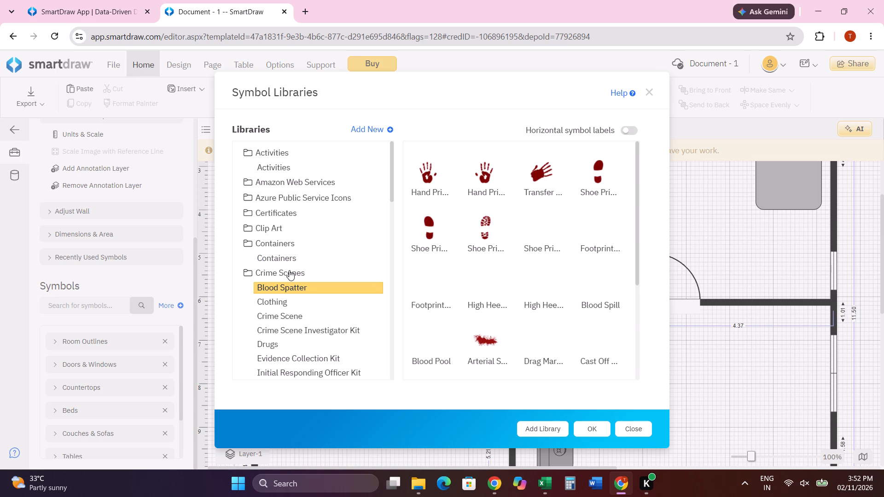
click(289, 270)
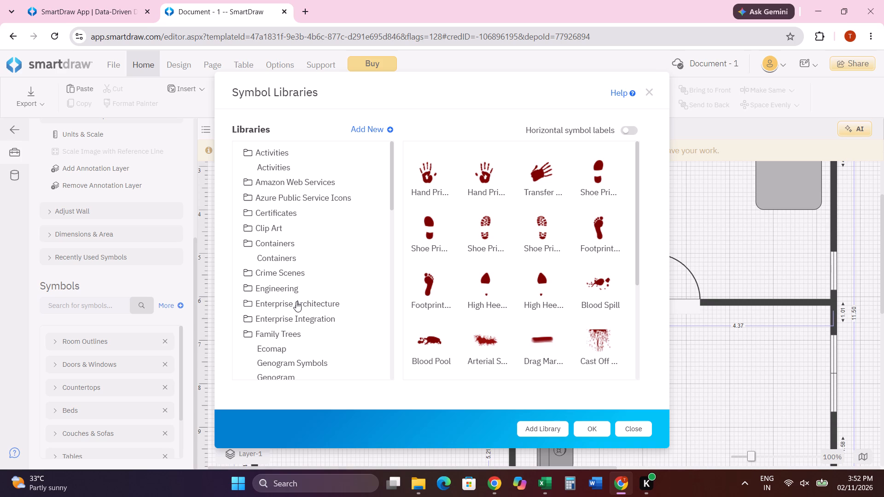
click(297, 301)
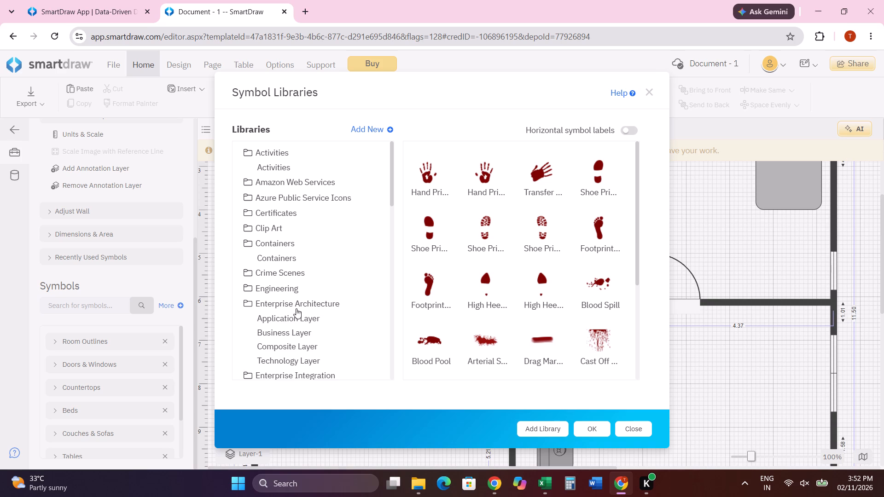
click(294, 318)
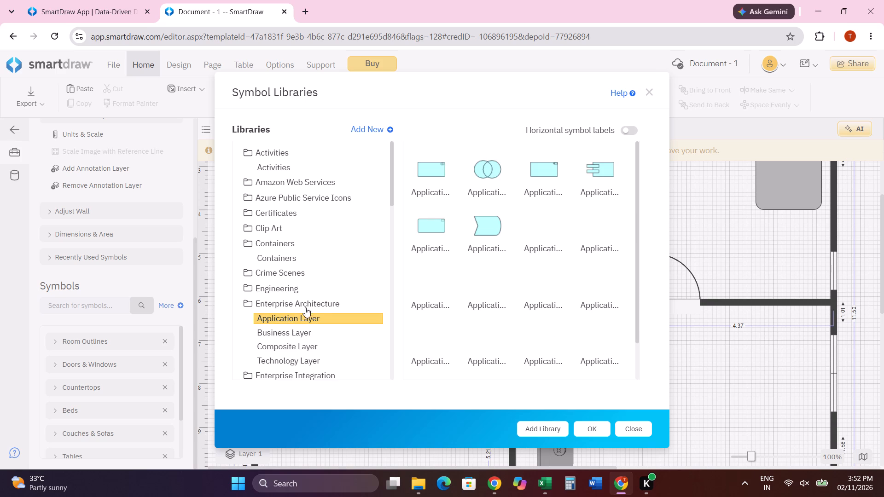
scroll(463, 254, down, 4)
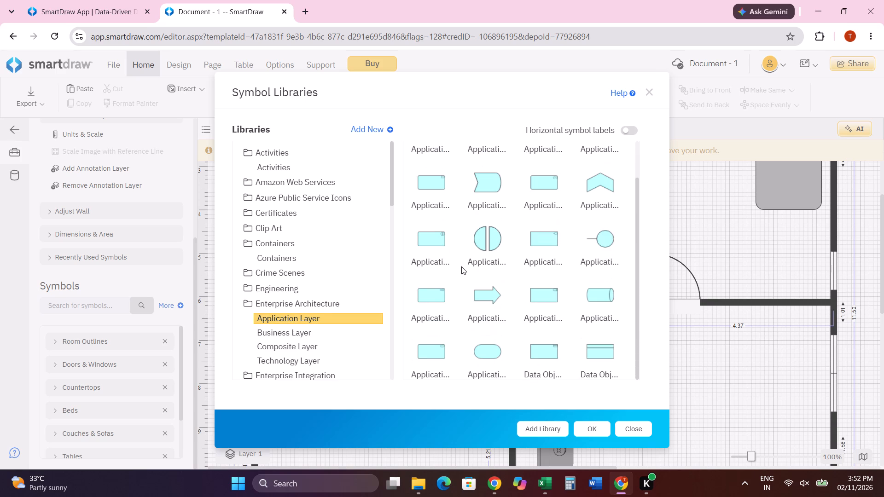
click(297, 332)
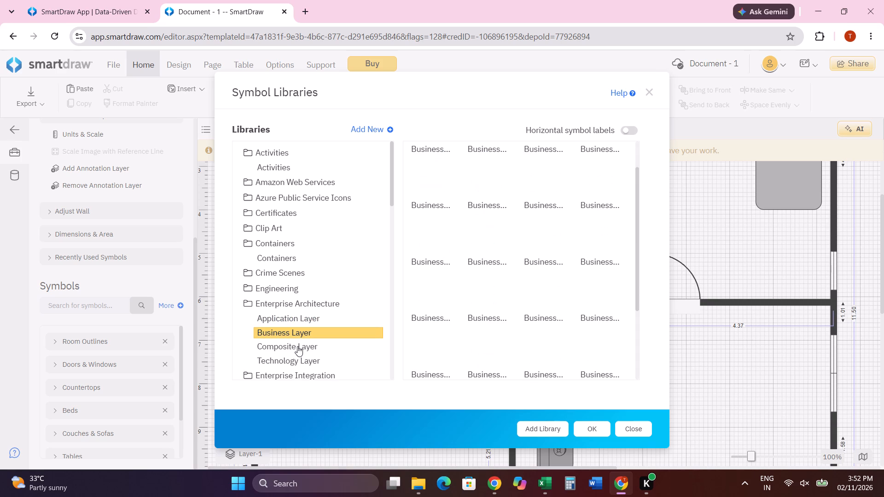
click(299, 344)
click(290, 361)
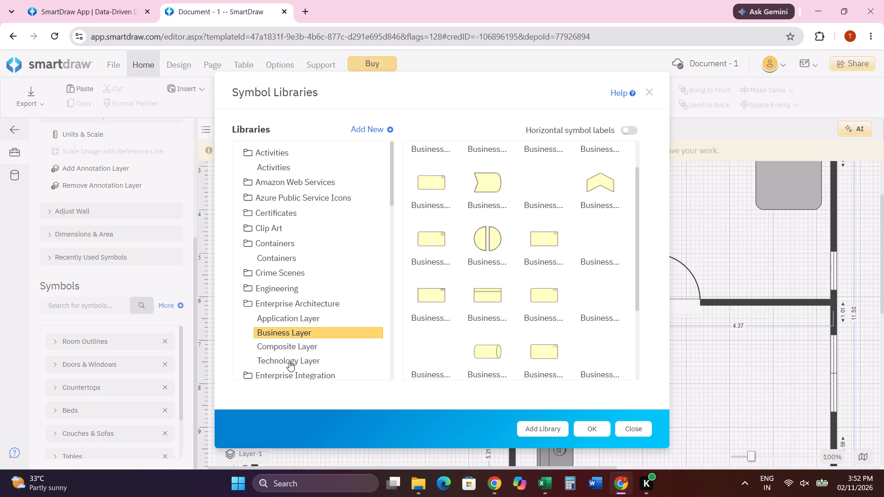
scroll(290, 352, down, 1)
click(297, 316)
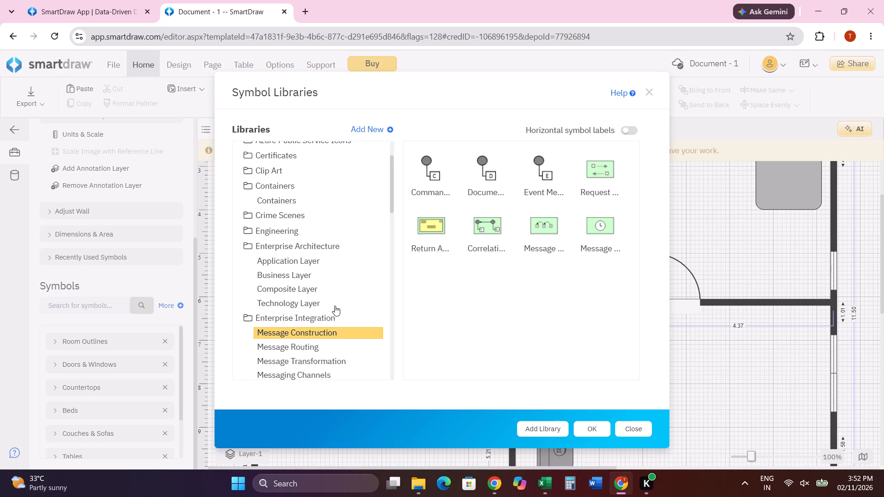
scroll(326, 311, down, 3)
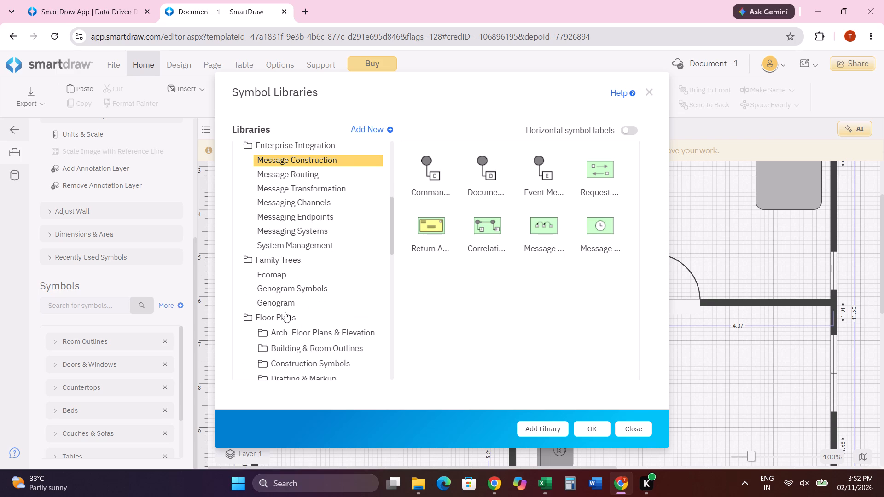
scroll(284, 312, up, 8)
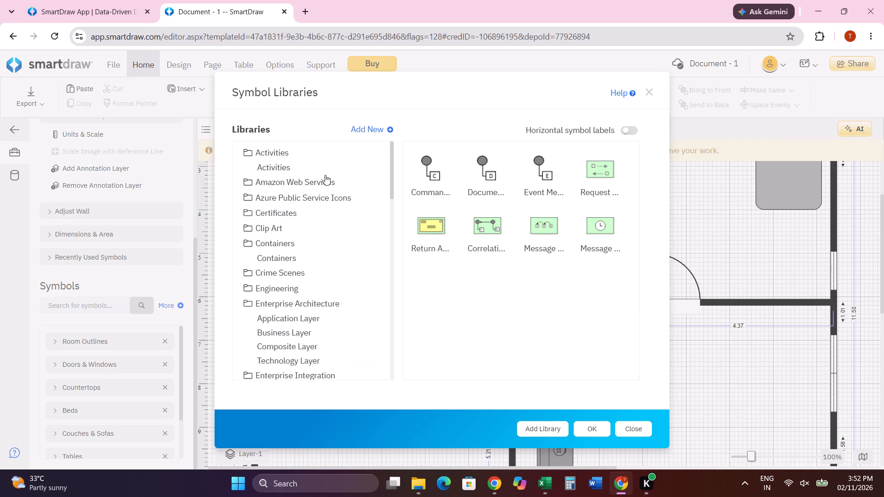
Switch on horizontal symbol labels and close the Symbol Libraries dialog without adding a library.
click(621, 130)
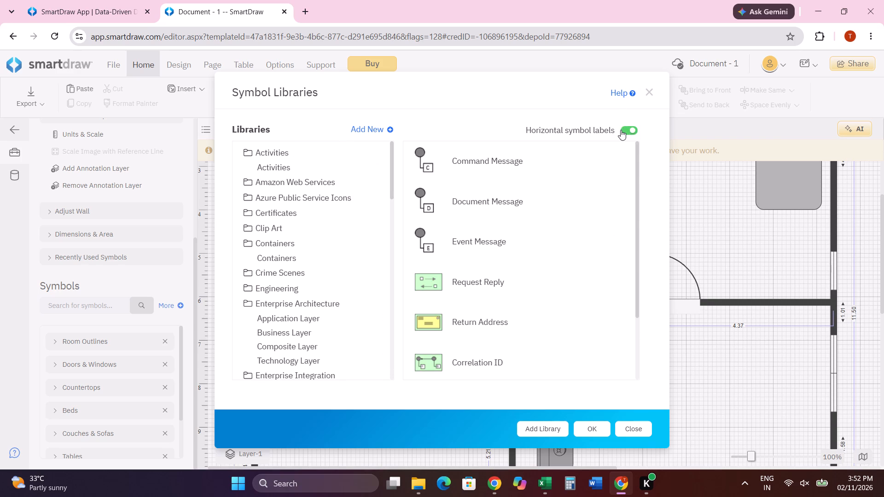
click(621, 129)
click(621, 130)
click(630, 431)
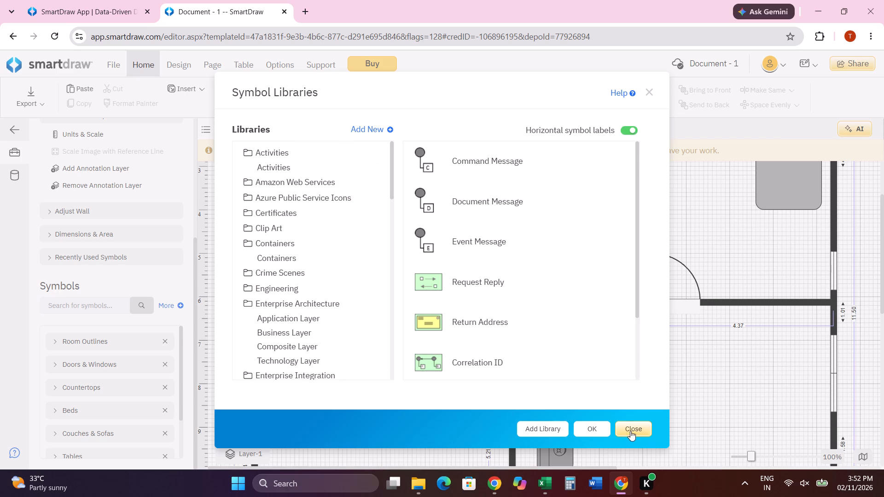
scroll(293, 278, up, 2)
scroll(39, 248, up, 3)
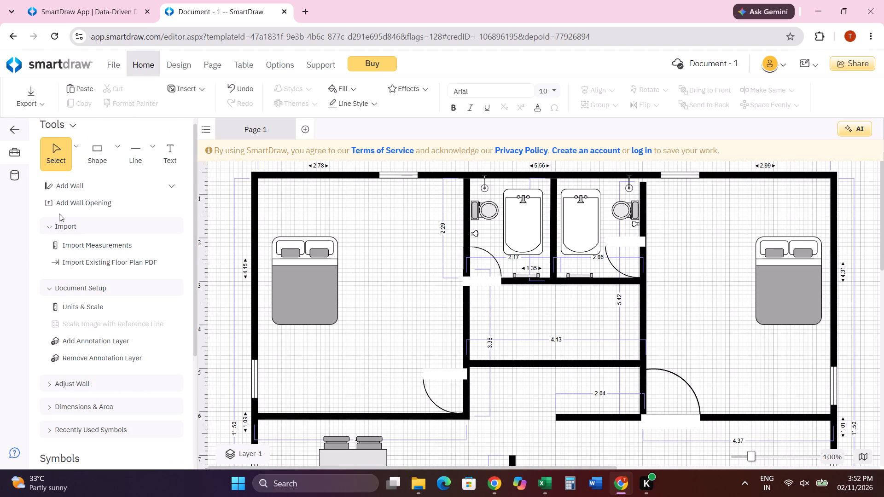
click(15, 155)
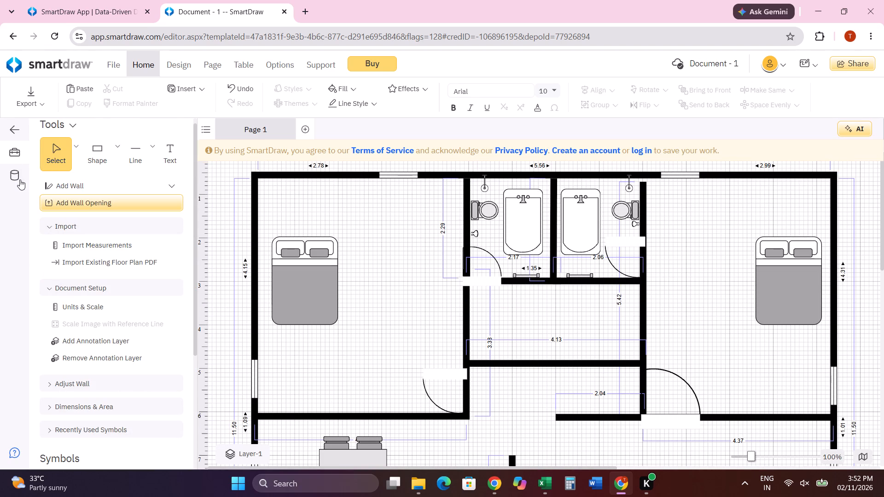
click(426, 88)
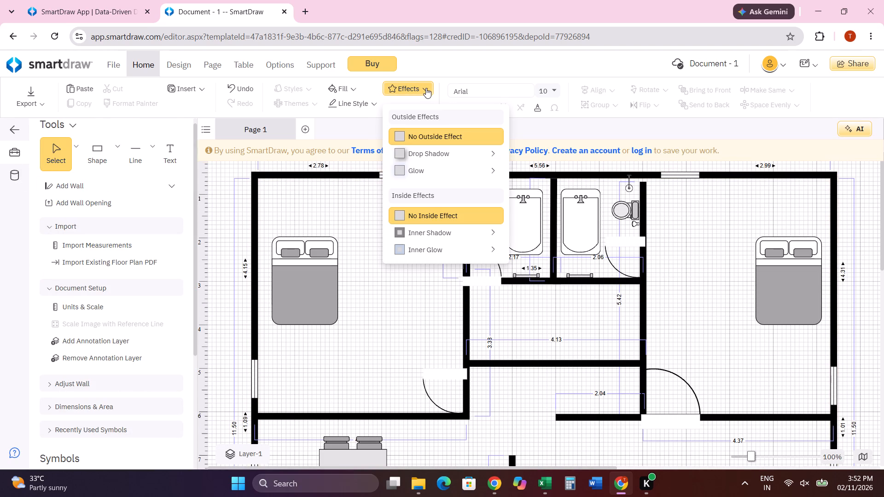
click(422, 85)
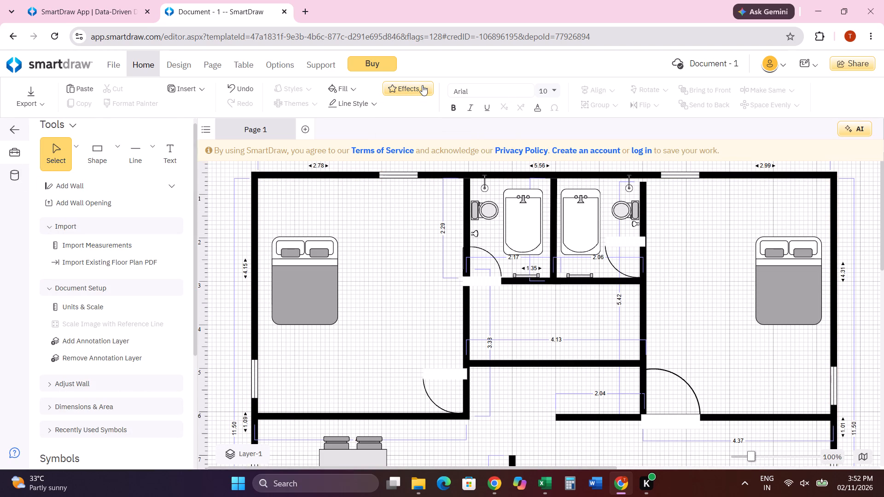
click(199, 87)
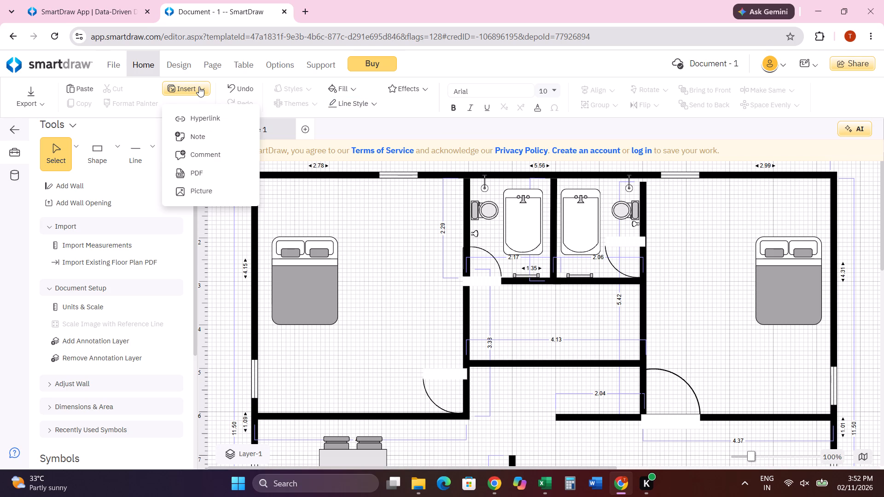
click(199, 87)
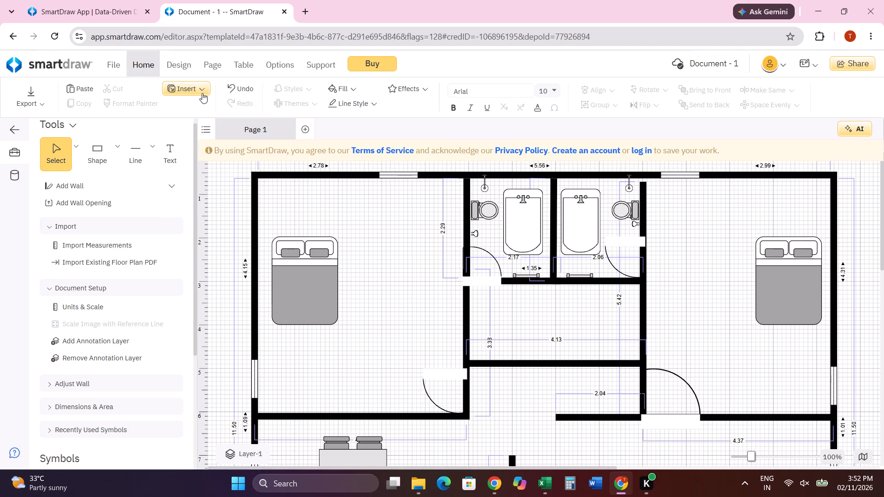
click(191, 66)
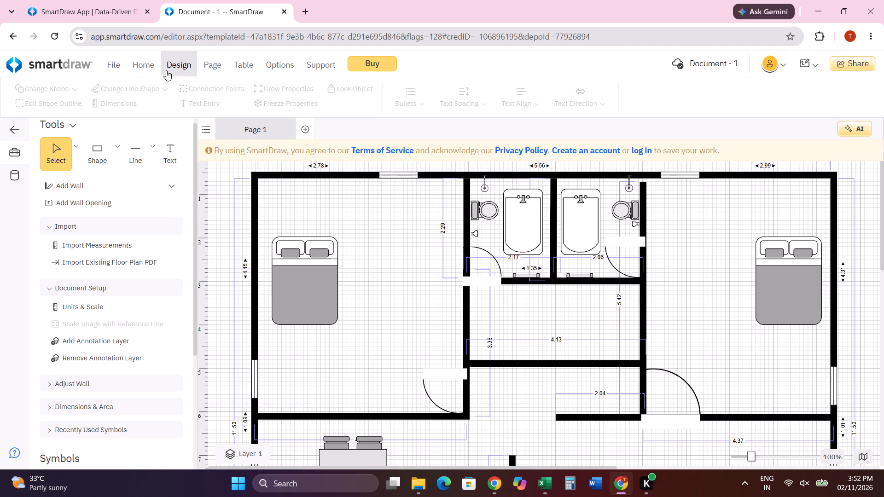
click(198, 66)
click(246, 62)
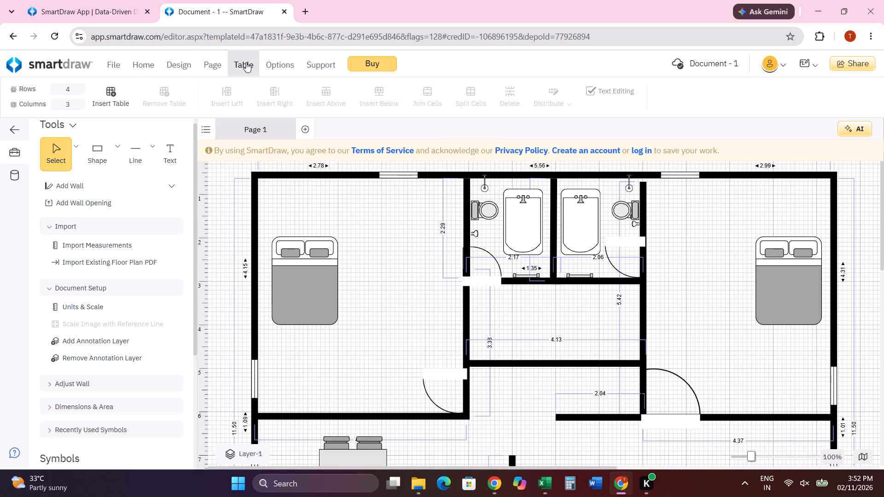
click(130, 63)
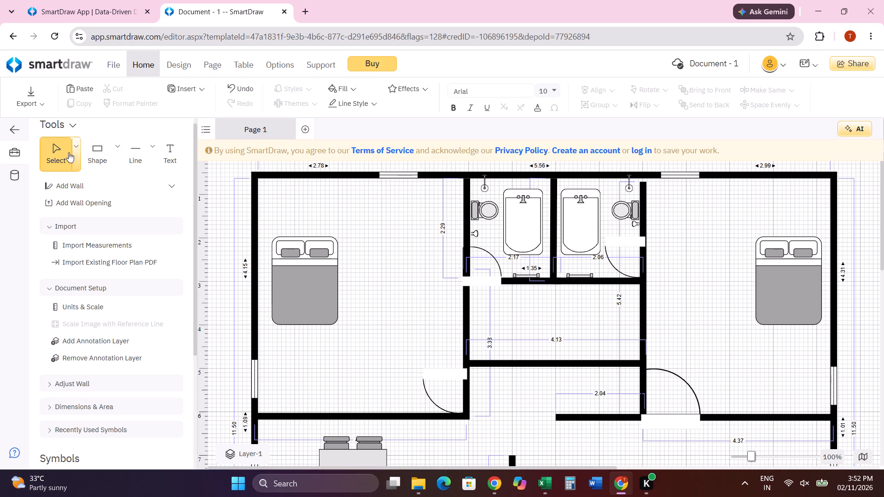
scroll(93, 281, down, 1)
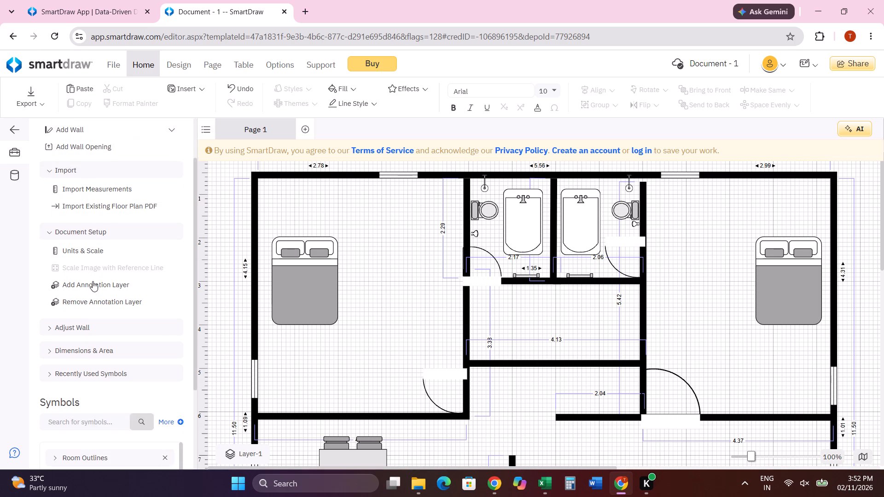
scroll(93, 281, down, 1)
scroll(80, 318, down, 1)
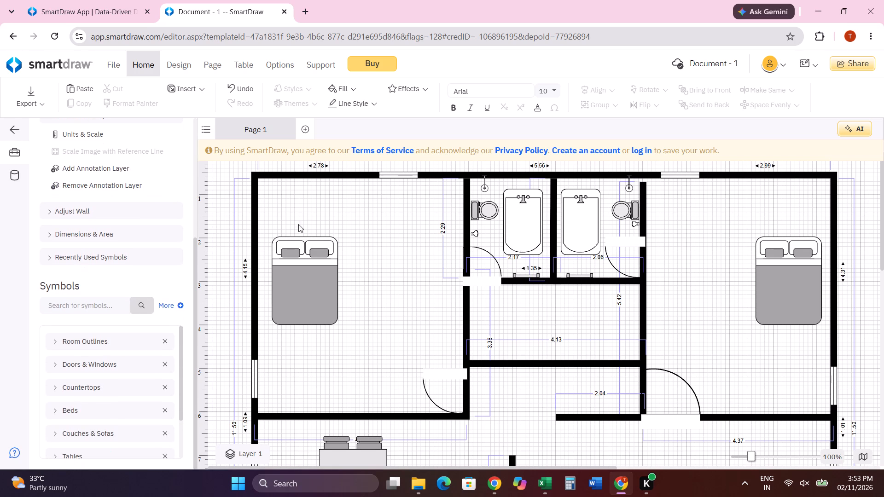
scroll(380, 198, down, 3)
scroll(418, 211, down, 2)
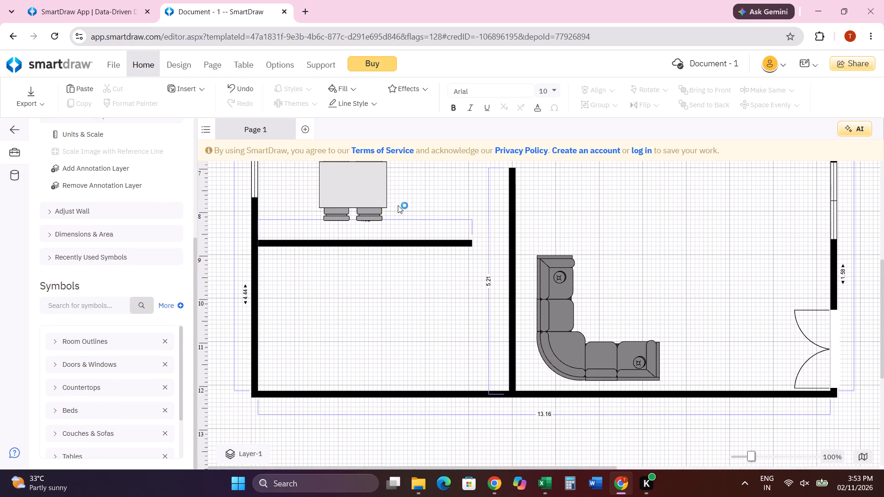
Examine the Gantt Charts and Marketing Charts symbol libraries and the remaining library categories for a usable TV symbol.
click(92, 302)
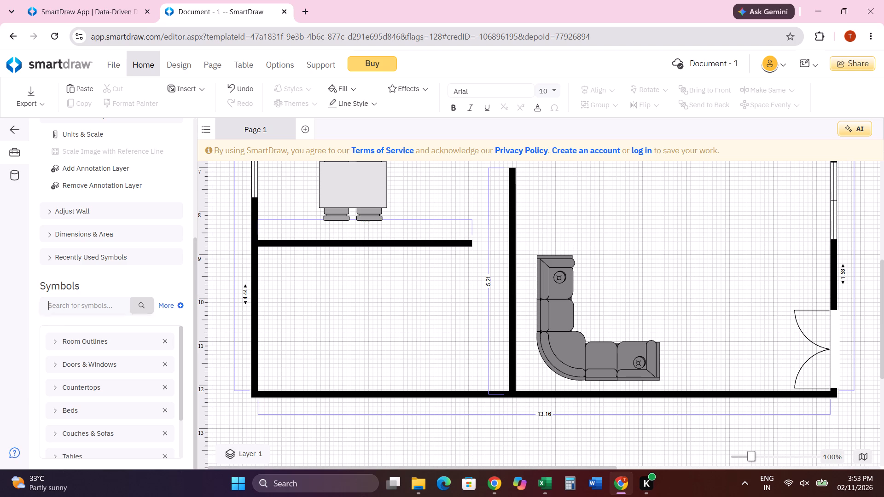
click(170, 307)
scroll(339, 282, down, 2)
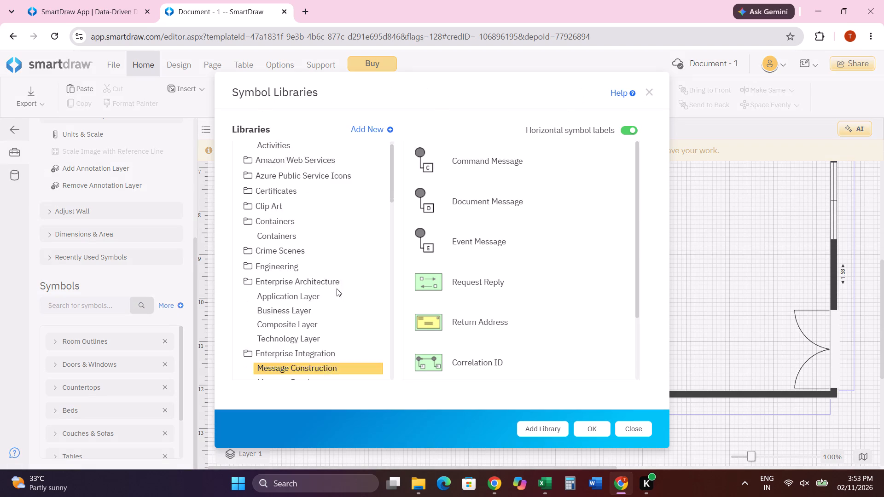
scroll(337, 289, down, 2)
scroll(259, 296, down, 5)
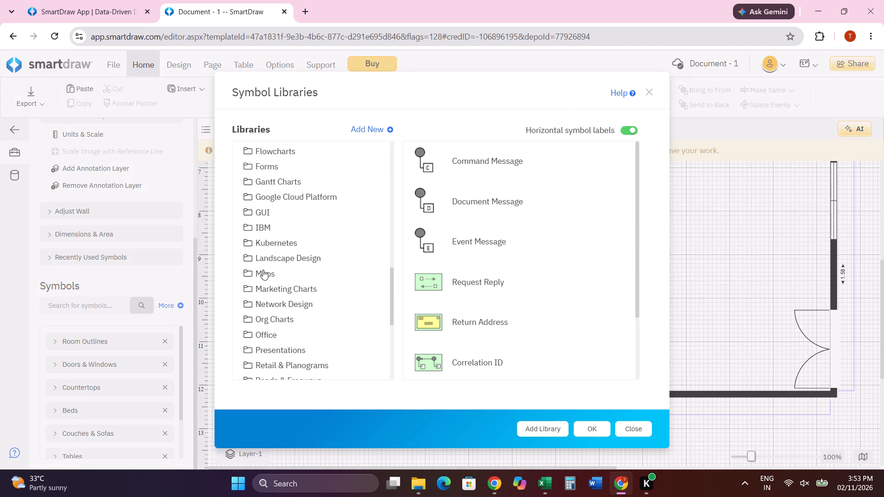
click(287, 185)
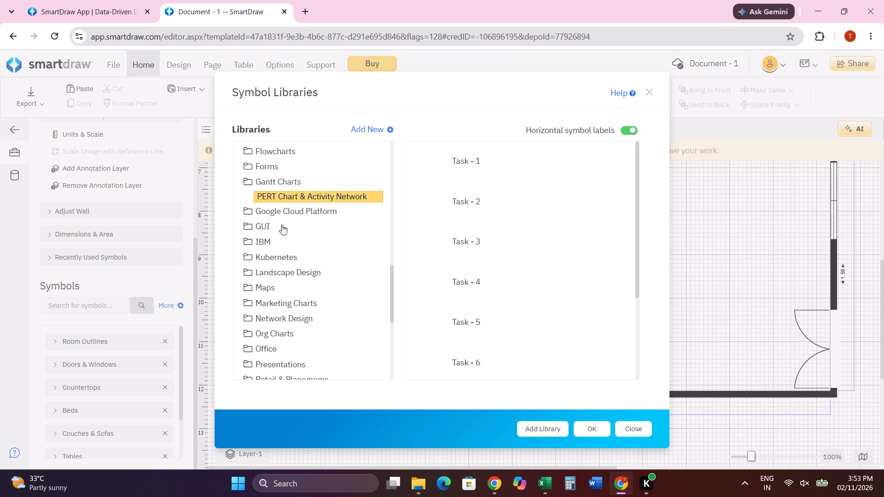
scroll(273, 257, down, 1)
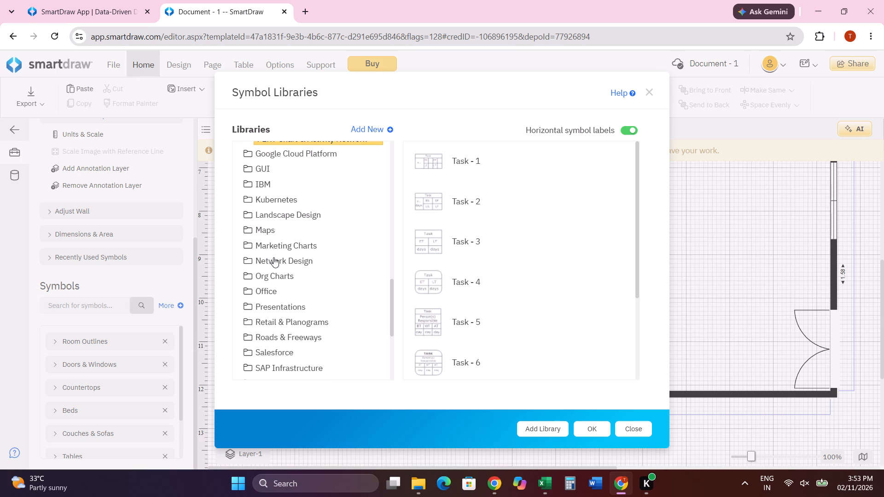
click(285, 244)
scroll(290, 263, down, 1)
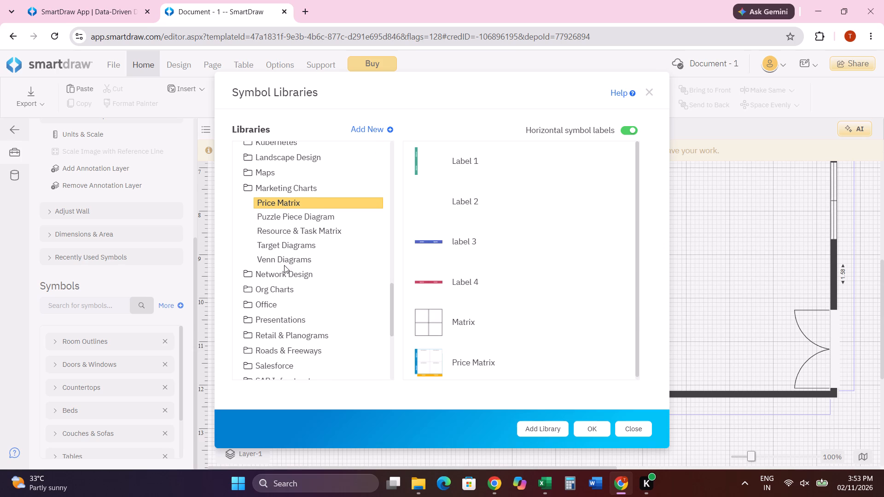
scroll(284, 260, down, 2)
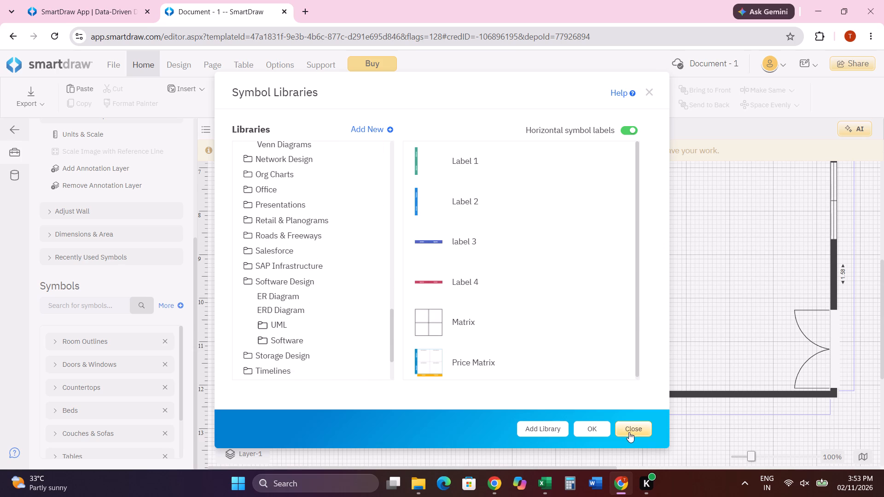
click(629, 432)
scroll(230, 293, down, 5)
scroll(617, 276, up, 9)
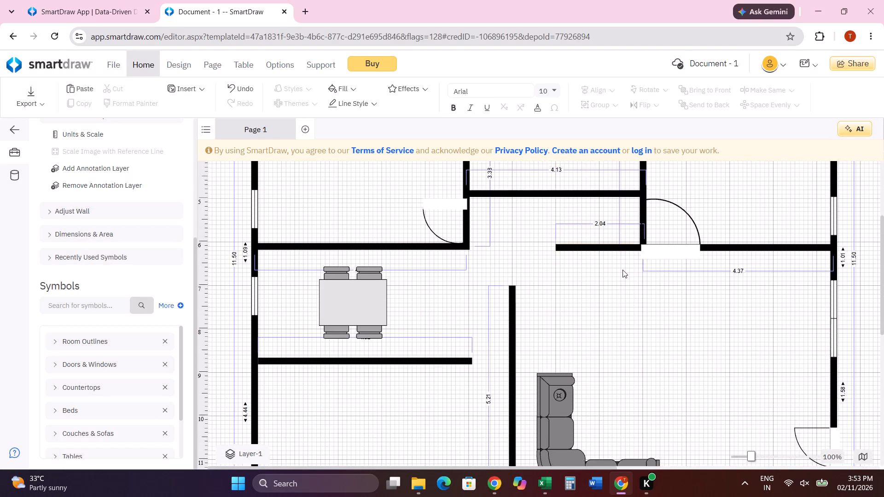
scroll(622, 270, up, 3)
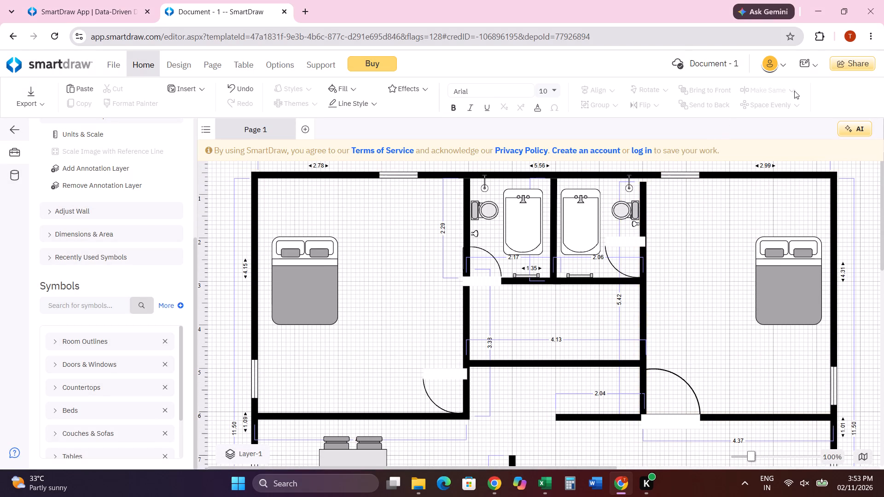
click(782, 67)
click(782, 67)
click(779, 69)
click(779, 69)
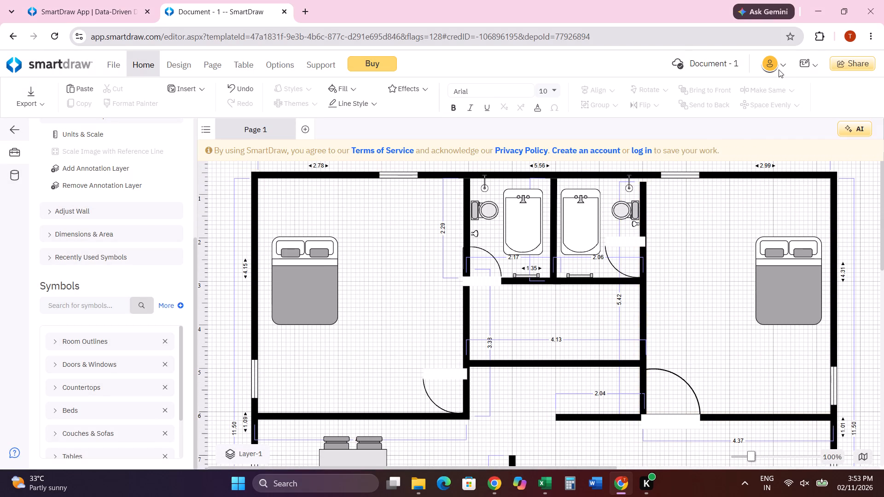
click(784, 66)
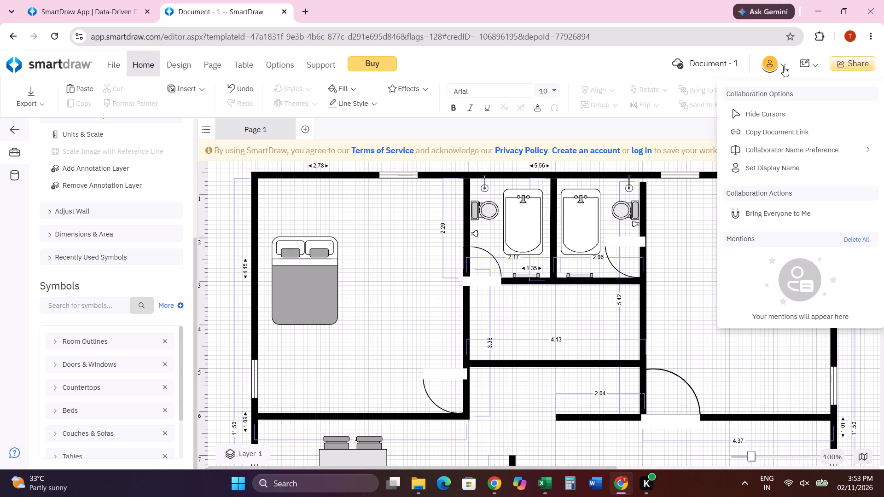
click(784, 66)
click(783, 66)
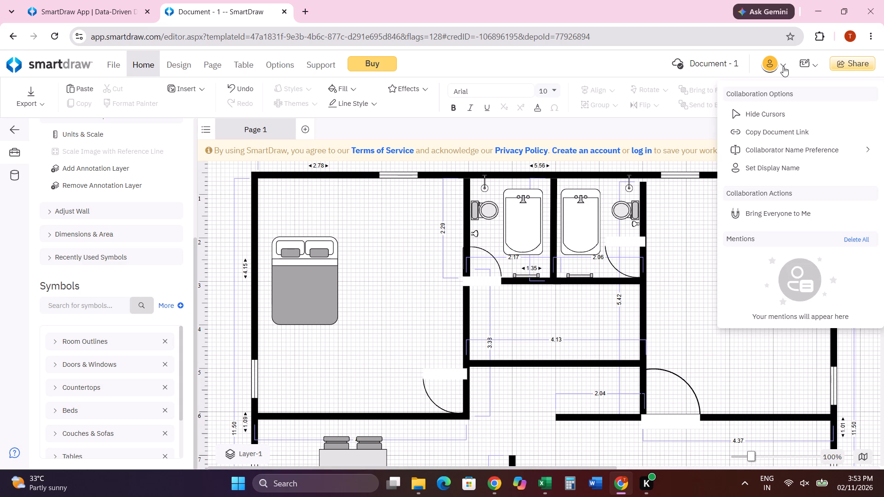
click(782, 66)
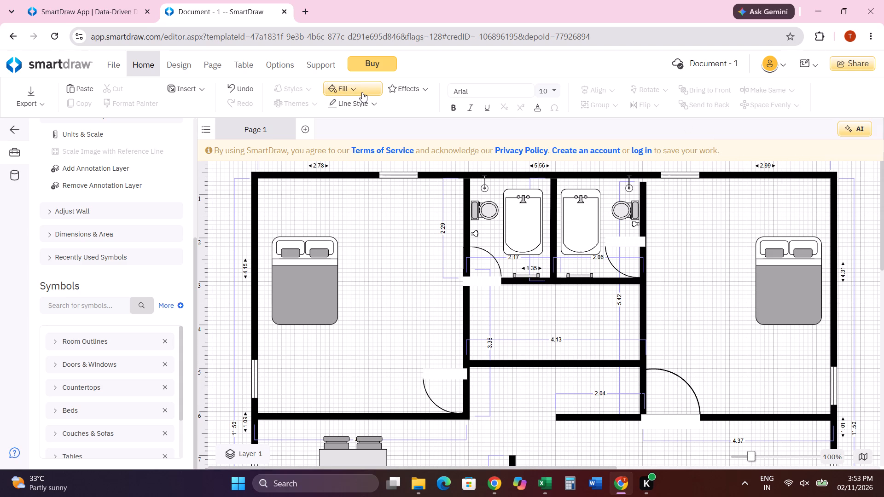
Choose the light yellow standard fill colour and marquee an empty area beside the bed in the upper-left bedroom.
click(361, 92)
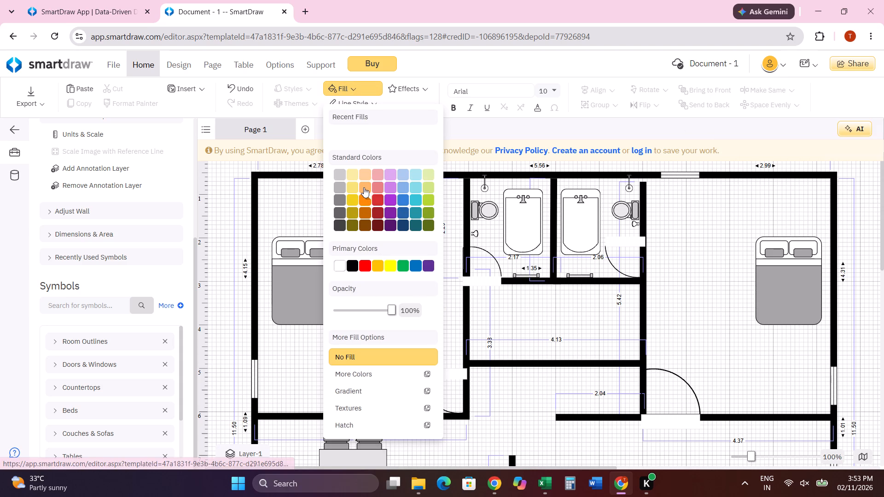
click(352, 189)
drag(349, 202, 391, 281)
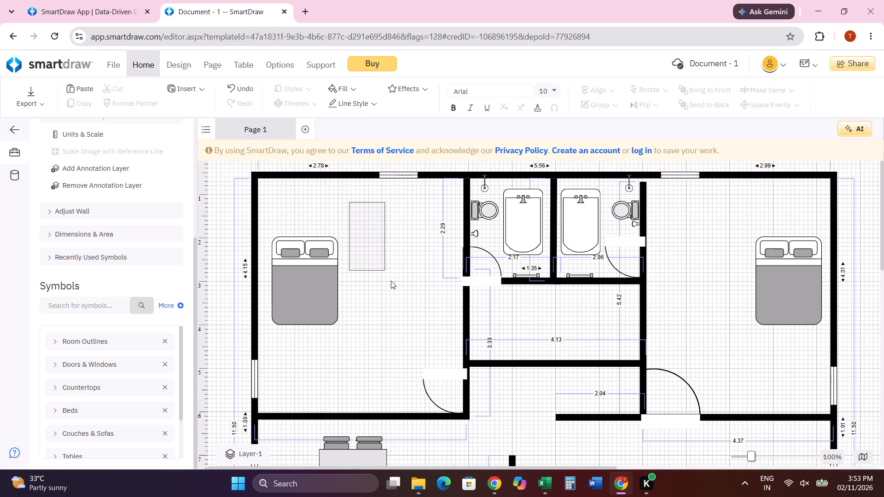
drag(391, 281, 395, 287)
click(367, 100)
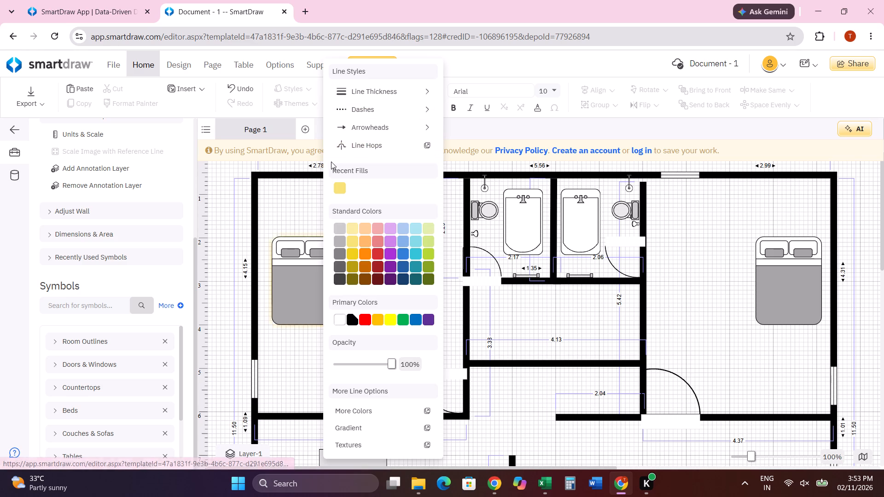
click(274, 354)
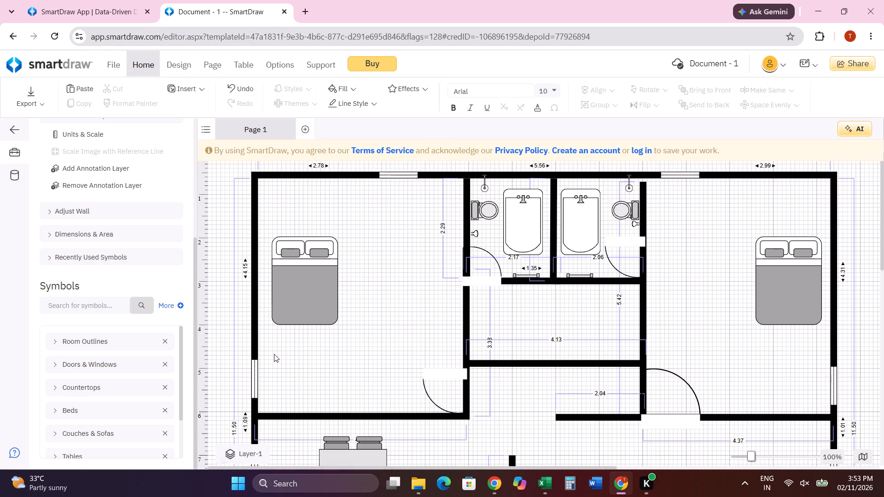
Add an annotation layer to the floor plan document.
scroll(300, 302, down, 2)
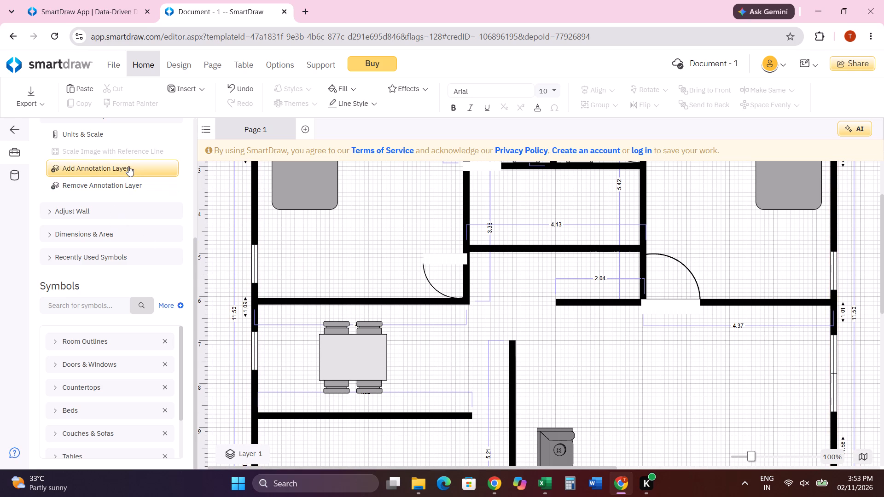
scroll(130, 172, up, 2)
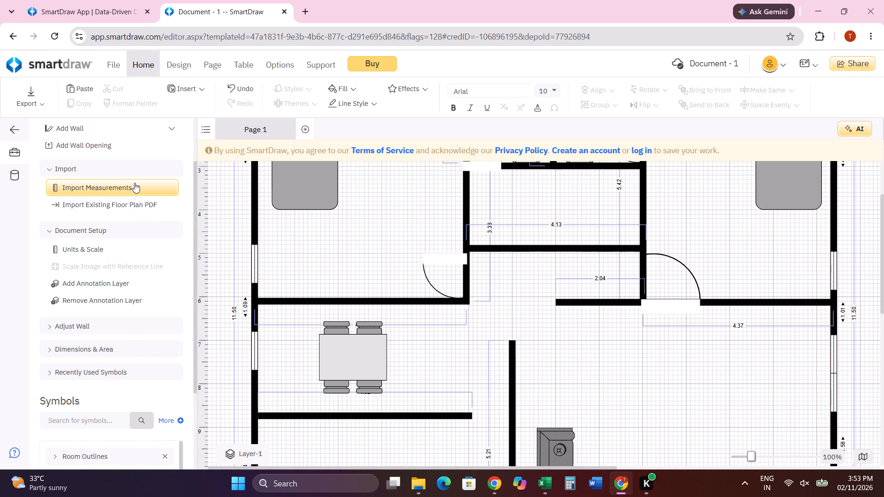
click(119, 283)
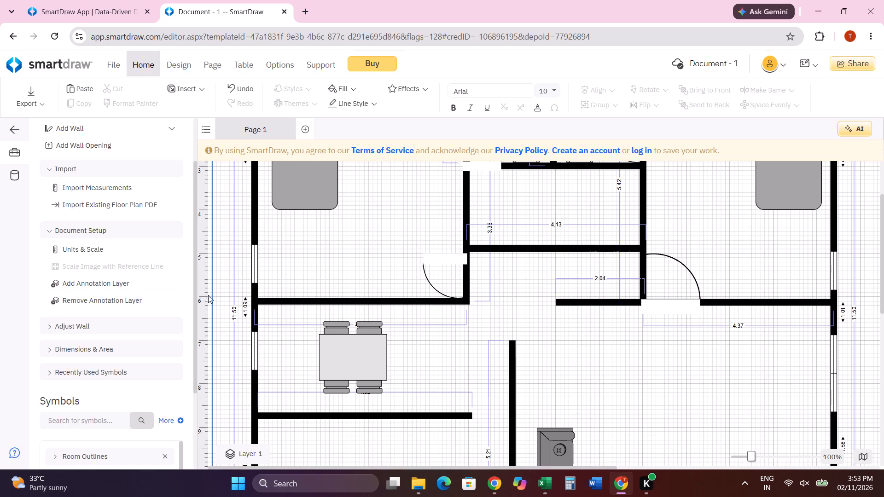
click(116, 285)
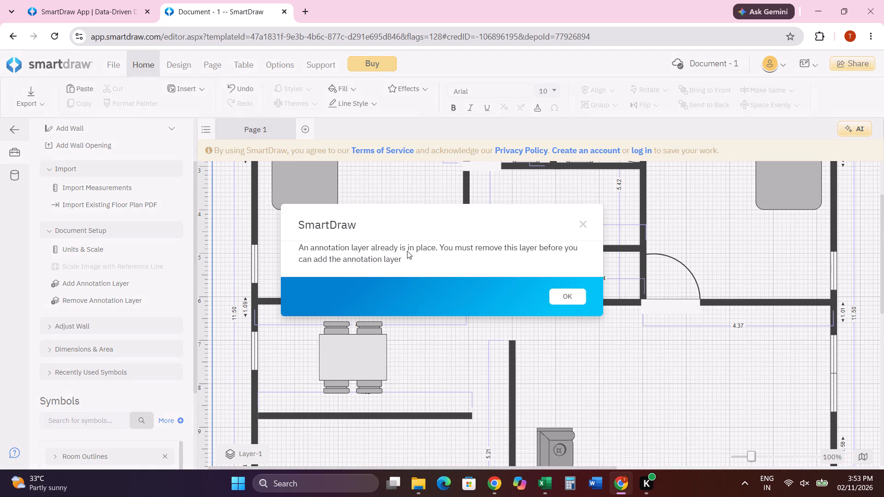
click(575, 296)
Review the layers' visibility and clickable settings in Manage Layers and choose Layer-1 as the active layer.
click(234, 443)
click(237, 455)
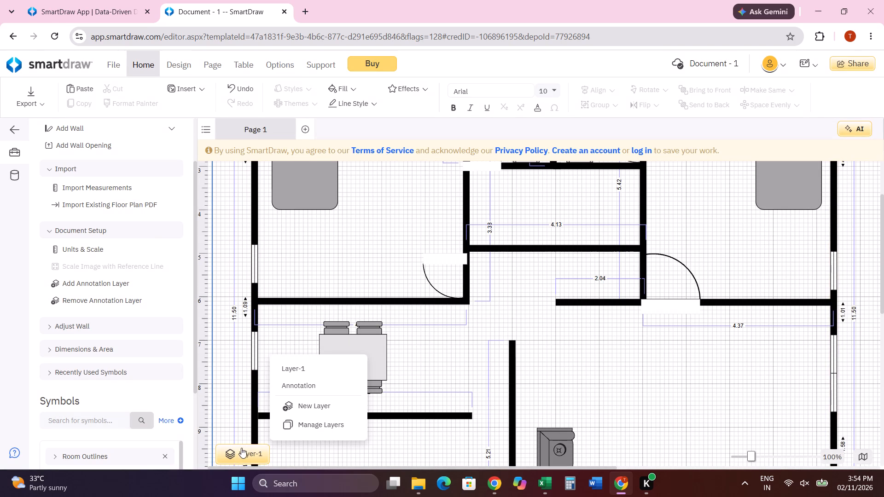
click(321, 425)
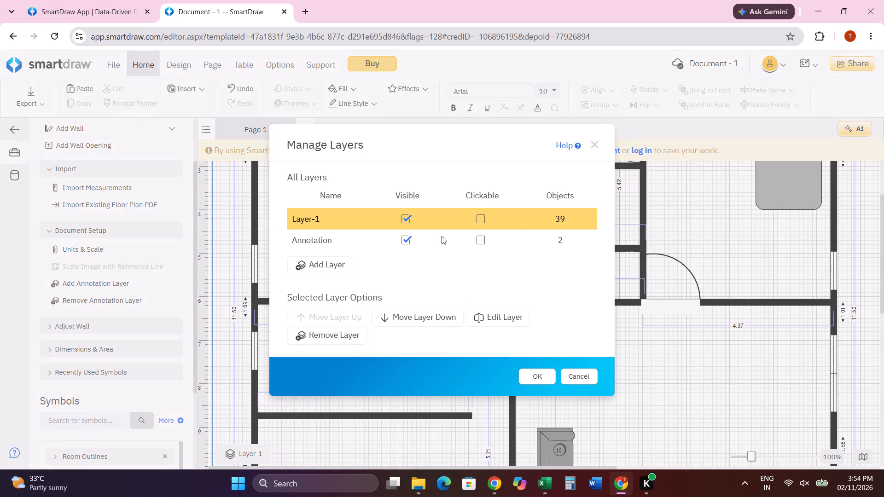
click(532, 369)
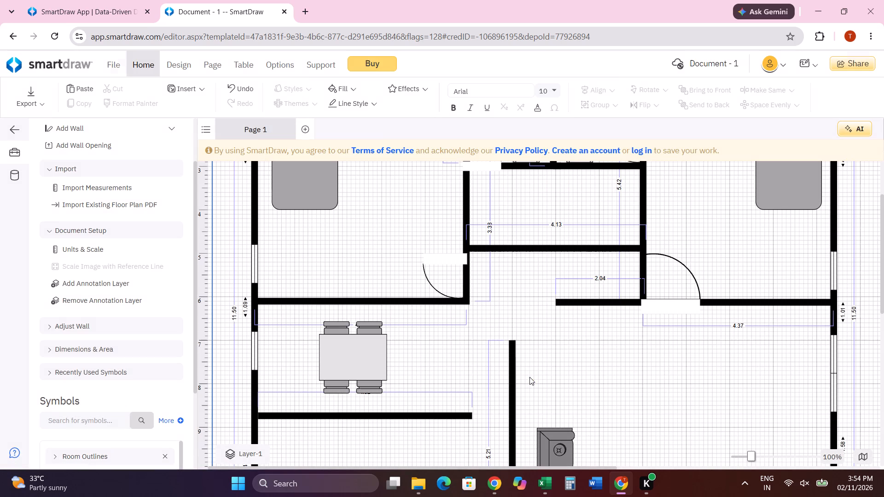
click(529, 377)
click(253, 457)
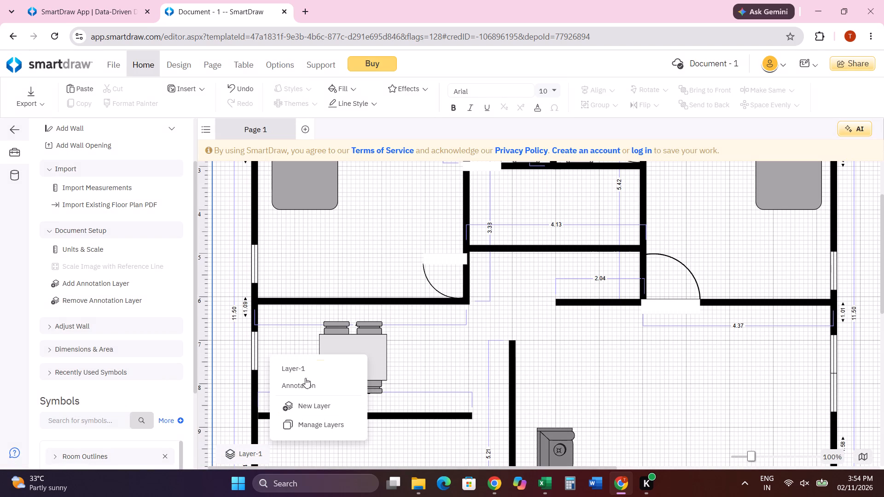
right_click(317, 369)
click(317, 369)
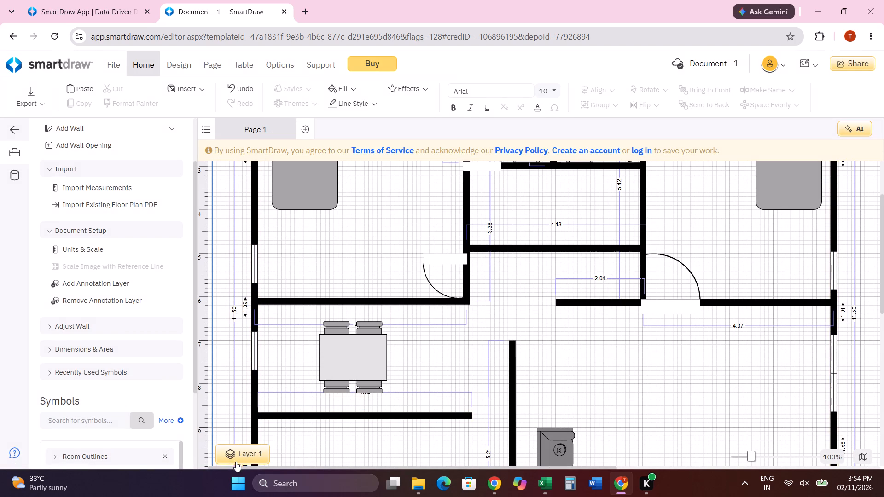
Create a new visible layer named "2nd Floor".
click(236, 462)
click(335, 408)
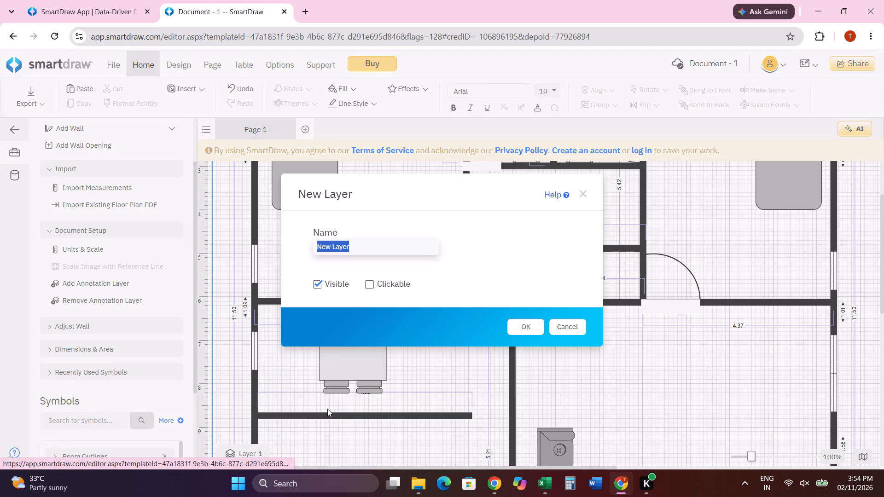
key(BackSpace)
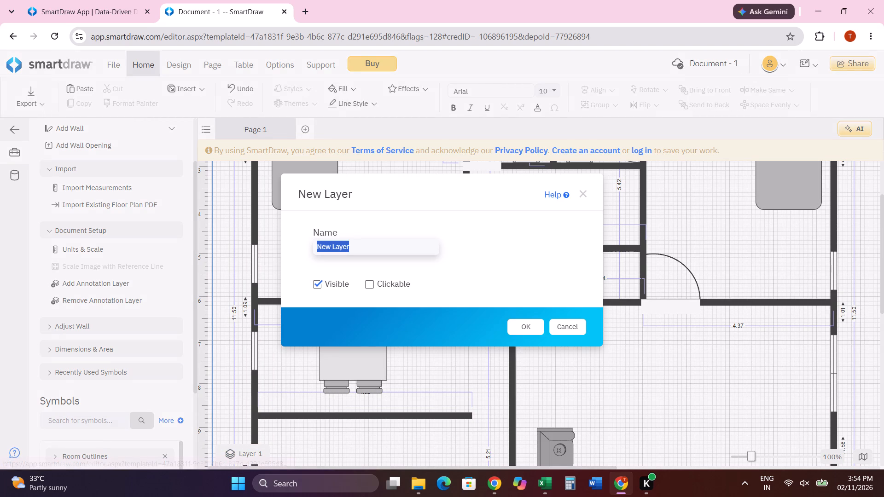
text(2nd)
key(space)
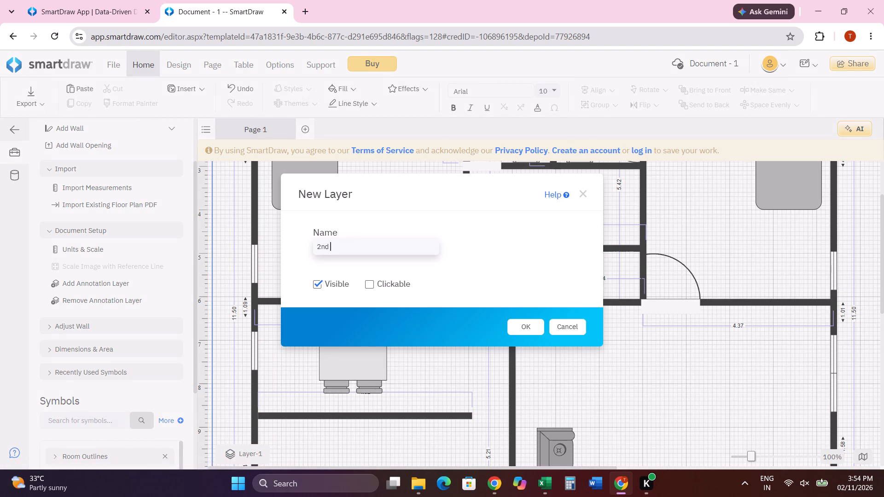
key(shift+f)
text(loor)
click(399, 286)
click(398, 286)
click(398, 286)
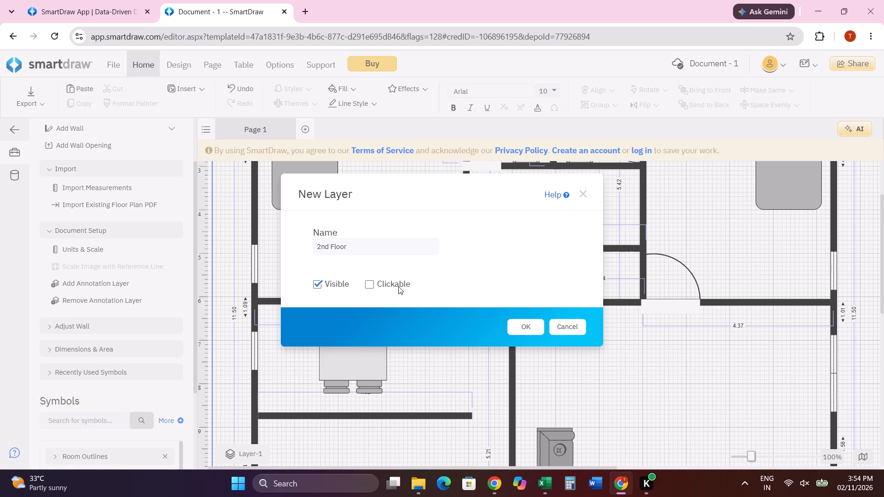
click(398, 286)
click(519, 324)
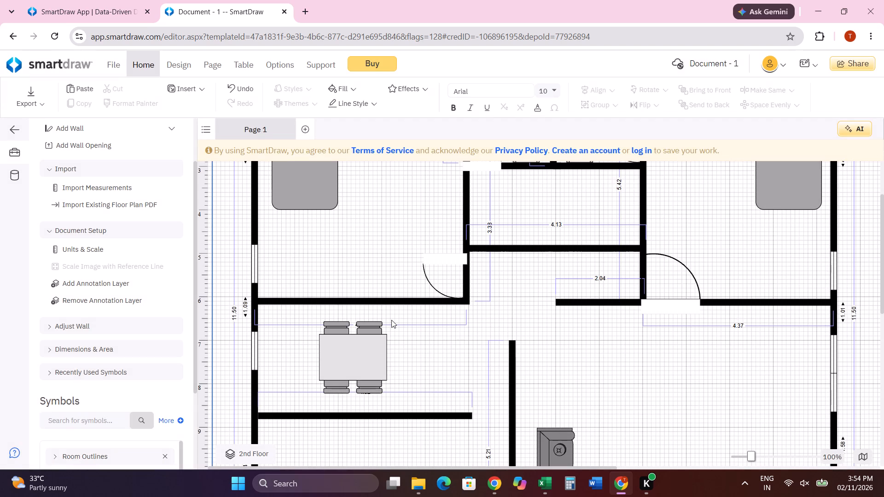
Choose 2nd Floor as the active layer for drawing.
click(253, 448)
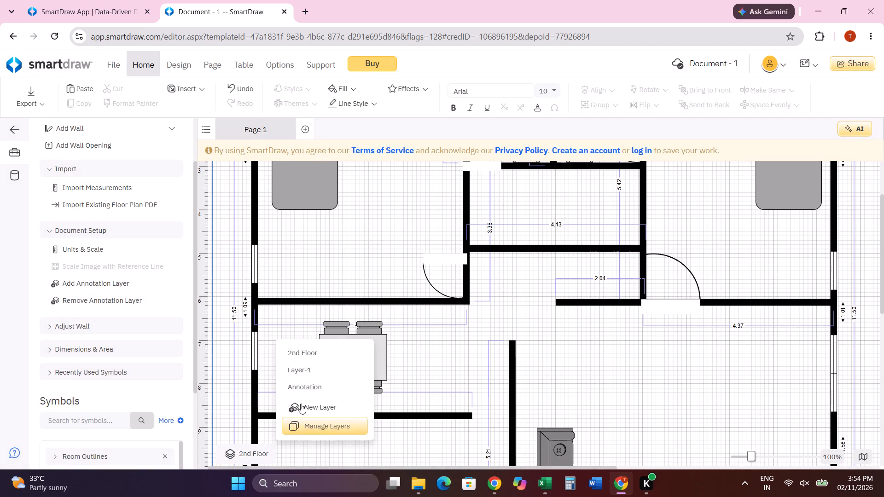
click(326, 352)
scroll(430, 296, down, 9)
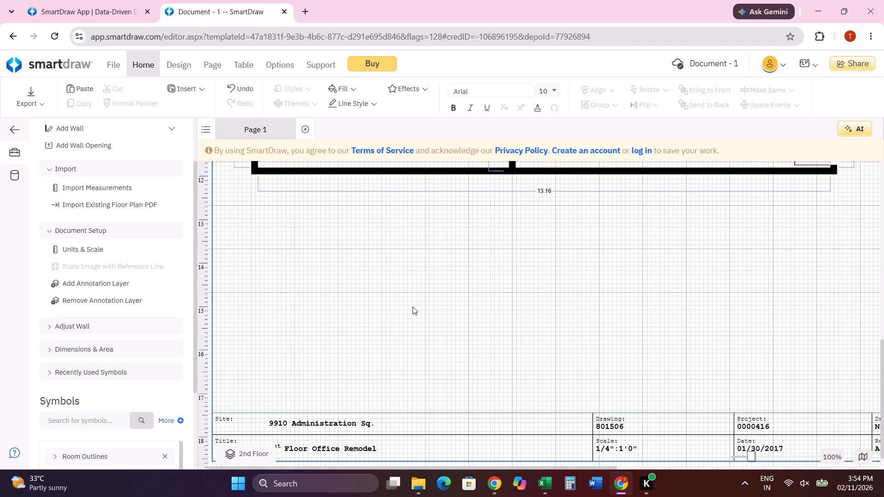
scroll(413, 306, down, 5)
scroll(393, 369, down, 1)
scroll(558, 437, down, 3)
drag(750, 457, 749, 460)
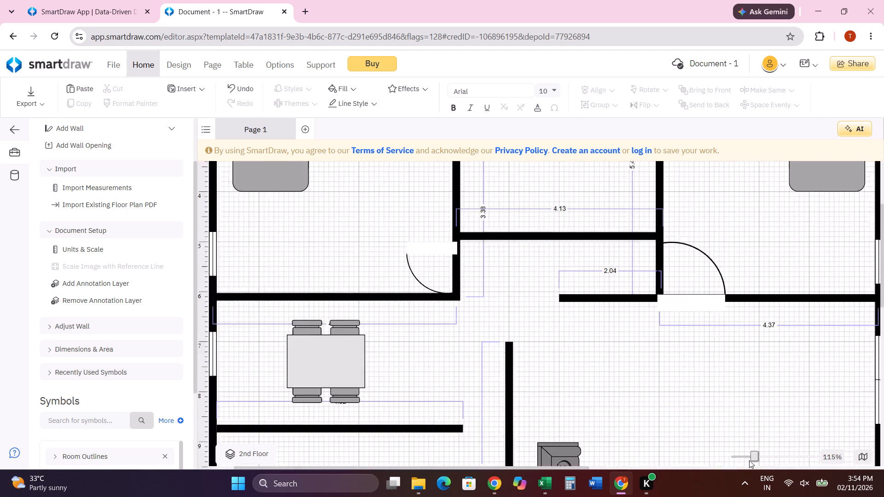
drag(749, 460, 741, 460)
scroll(725, 379, up, 3)
scroll(588, 322, up, 2)
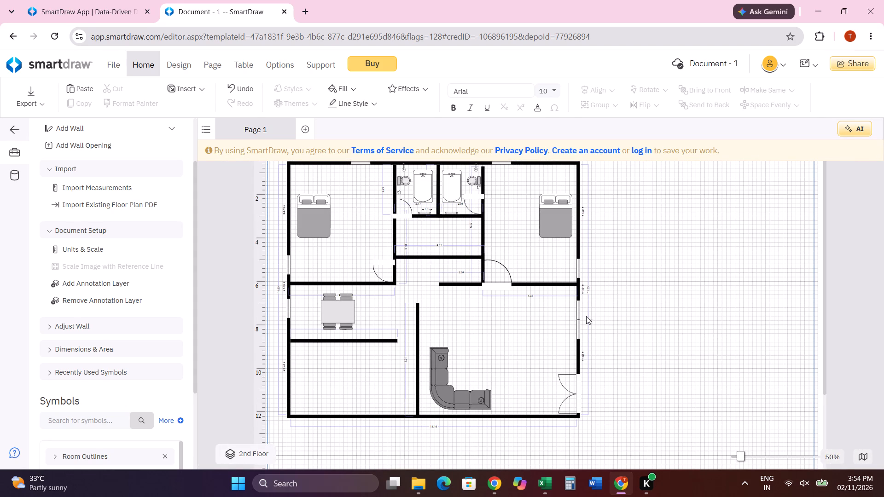
scroll(586, 316, up, 1)
scroll(596, 311, down, 8)
scroll(623, 413, down, 3)
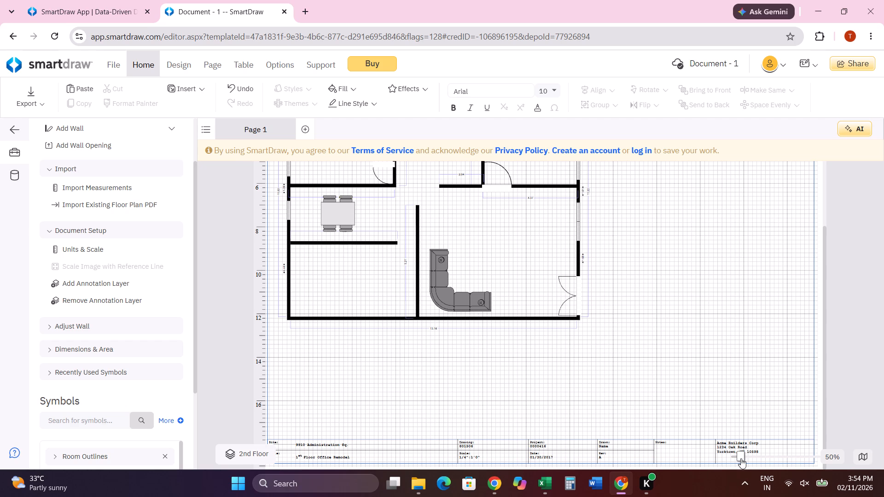
drag(740, 458, 747, 461)
scroll(420, 393, down, 7)
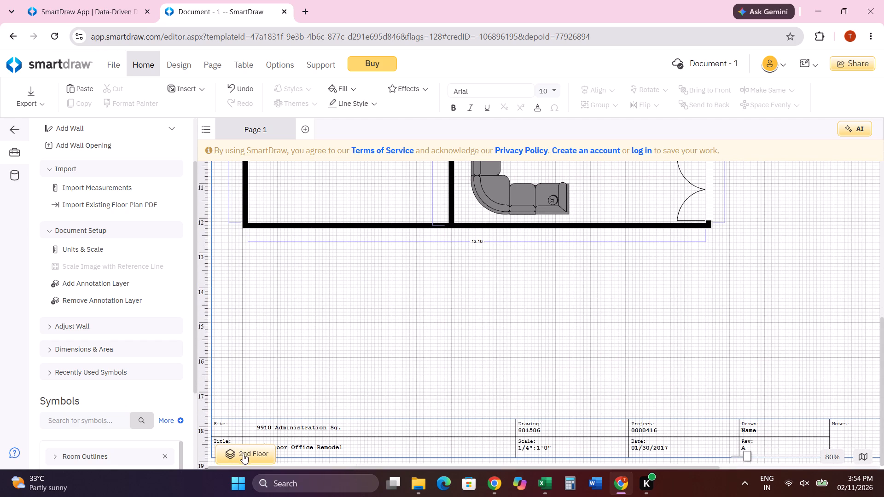
click(244, 454)
click(308, 356)
Draw a horizontal wall about 13.53 long in the empty area below the existing house plan.
scroll(295, 334, down, 3)
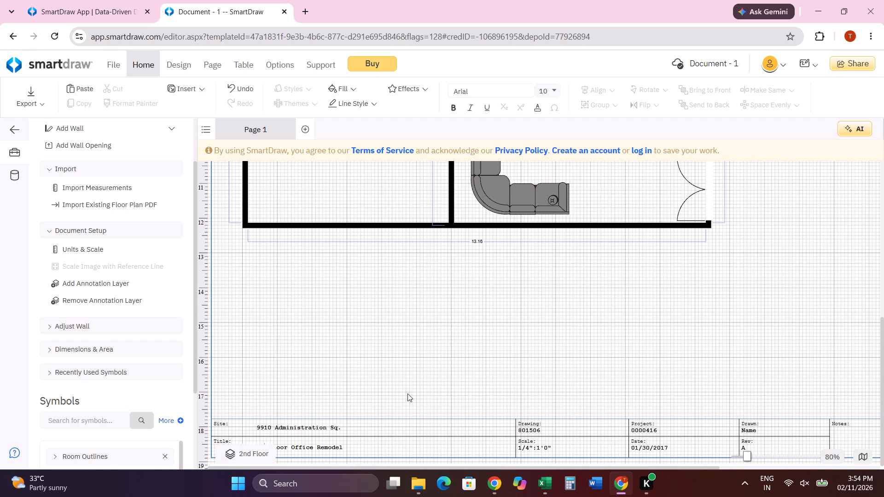
scroll(407, 393, down, 1)
scroll(107, 341, down, 1)
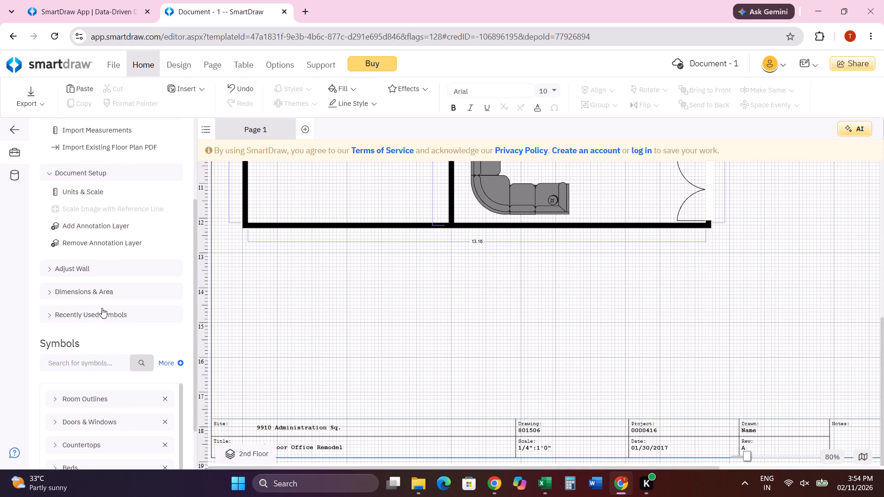
scroll(105, 307, up, 5)
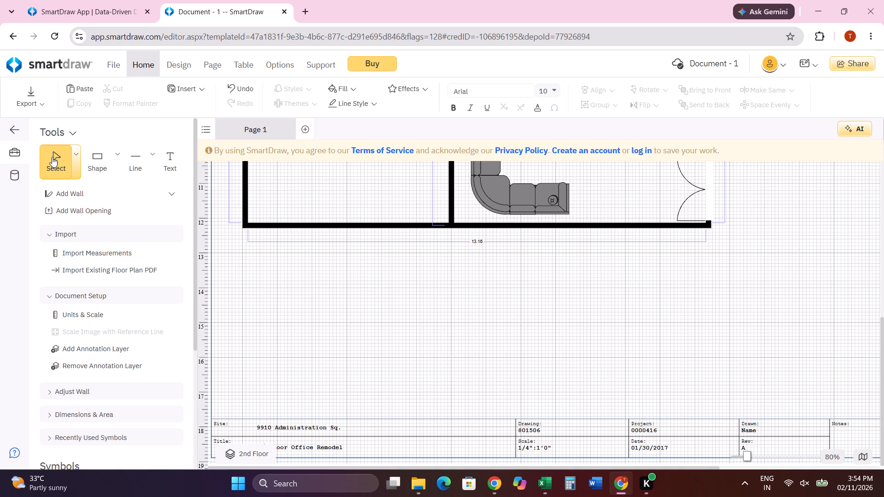
click(52, 163)
click(70, 195)
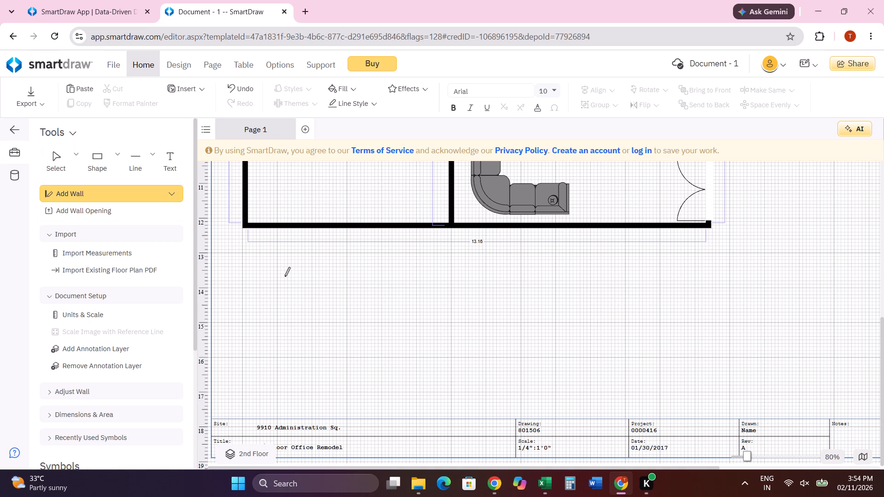
drag(243, 287, 705, 277)
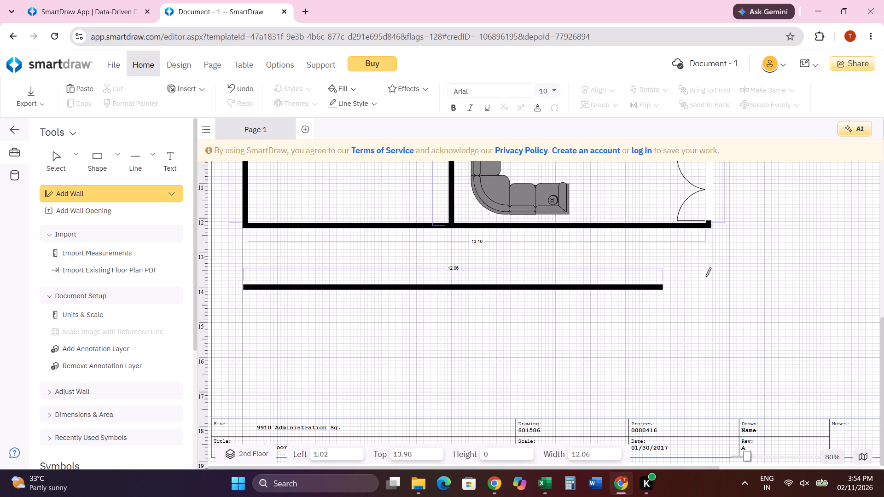
drag(705, 277, 729, 278)
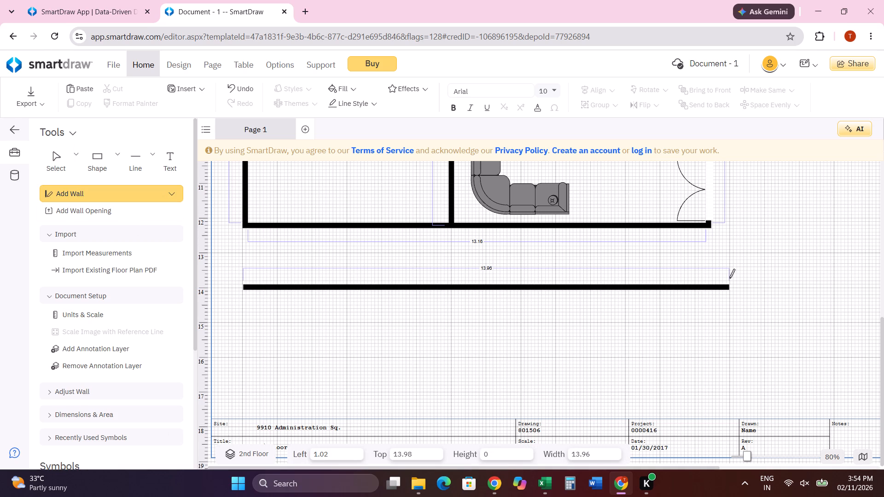
drag(729, 278, 714, 281)
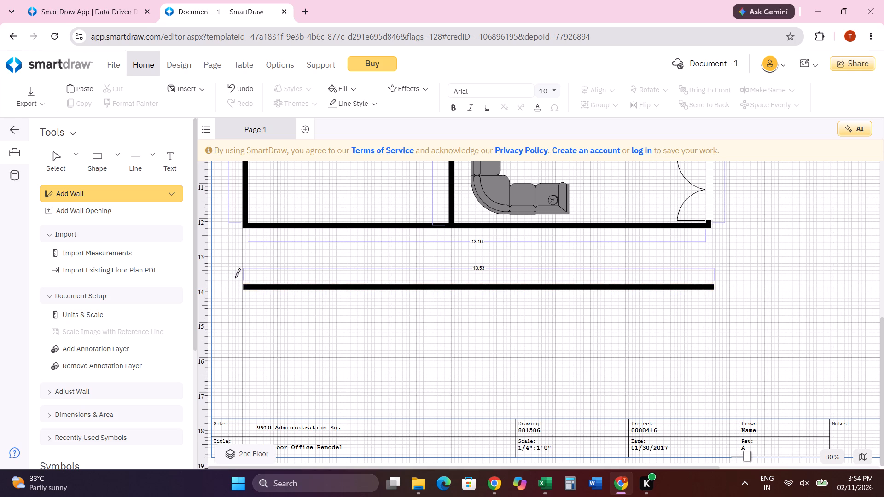
Draw a vertical wall about 3.25 long downward from the left end of the new horizontal wall.
drag(240, 288, 253, 408)
scroll(253, 408, down, 1)
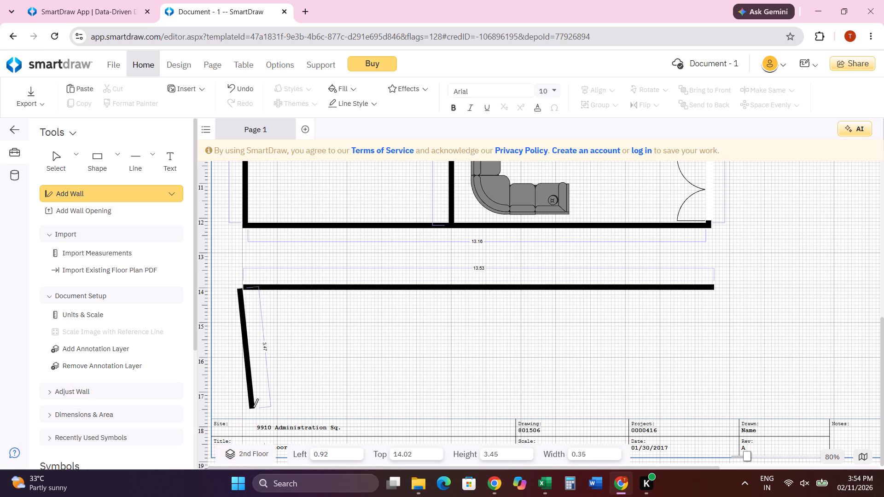
scroll(253, 408, down, 5)
drag(253, 408, 246, 429)
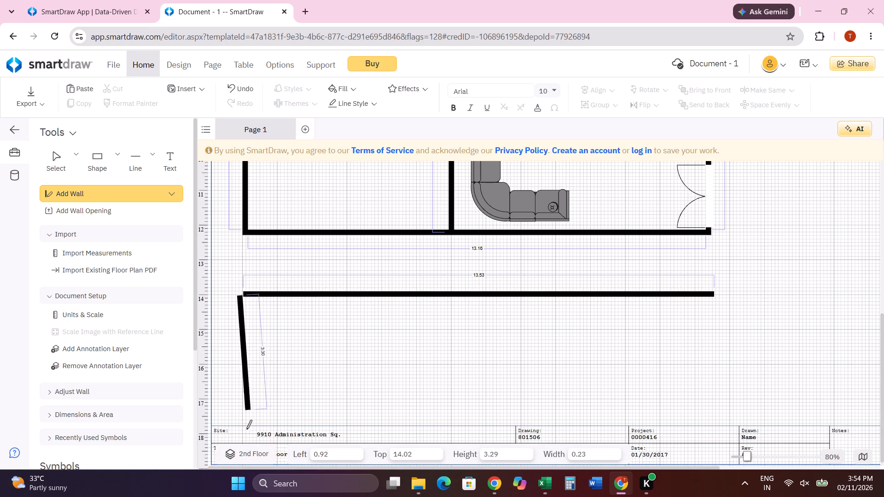
drag(246, 429, 235, 411)
scroll(238, 414, down, 12)
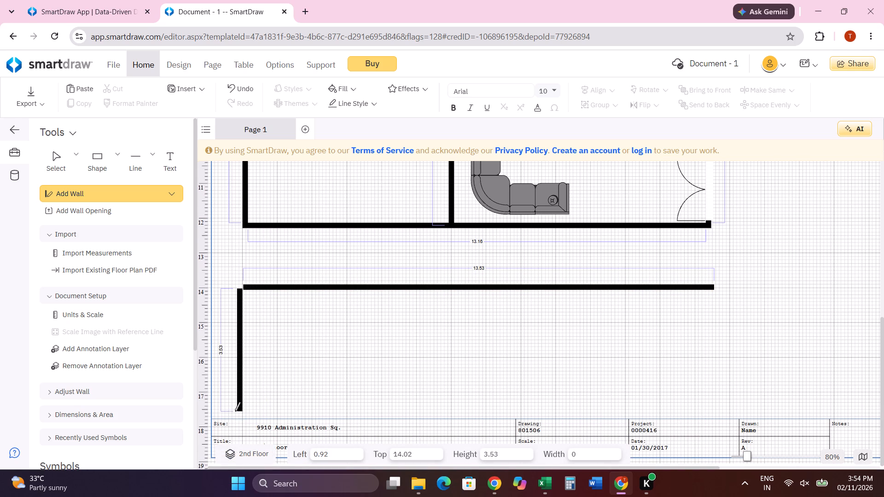
scroll(235, 411, down, 3)
drag(235, 411, 241, 419)
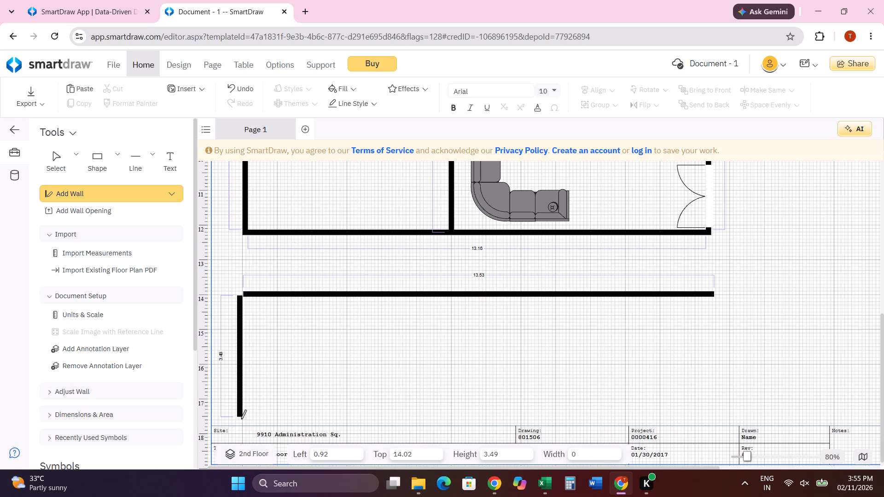
drag(241, 419, 238, 408)
scroll(346, 340, down, 3)
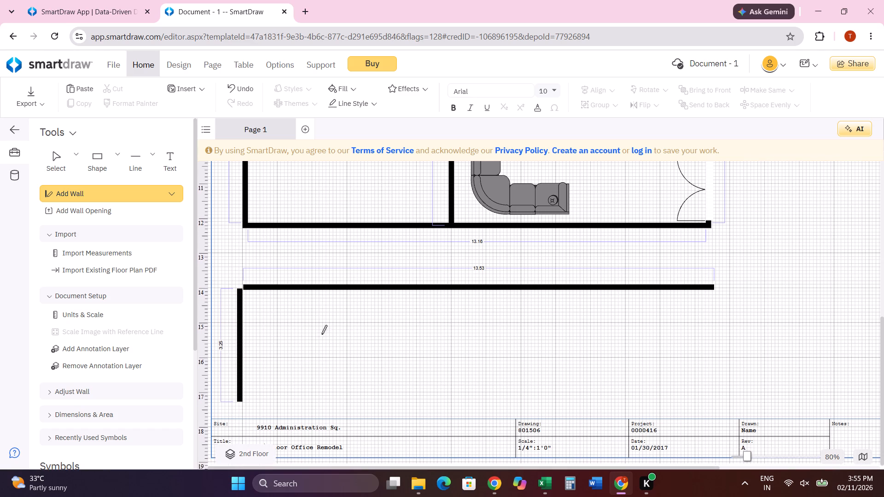
Lengthen the new outline's left vertical wall downward to about 7.96, keeping it straight.
click(70, 162)
scroll(240, 294, down, 6)
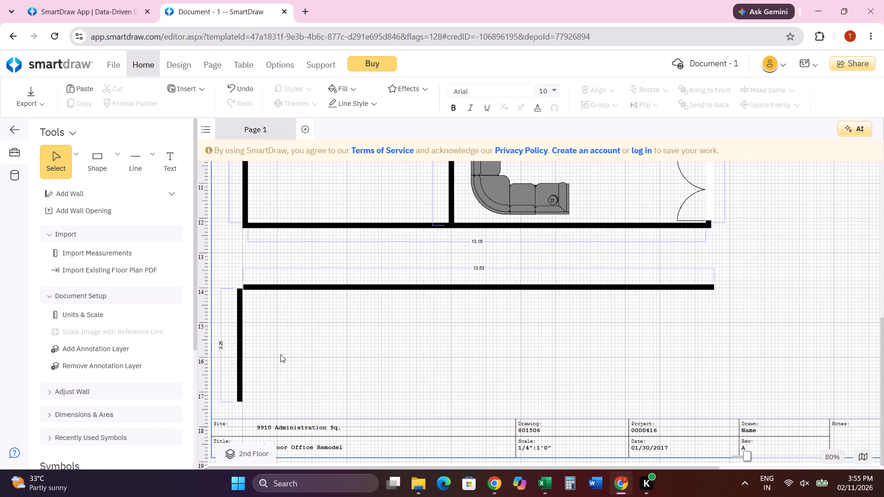
click(238, 369)
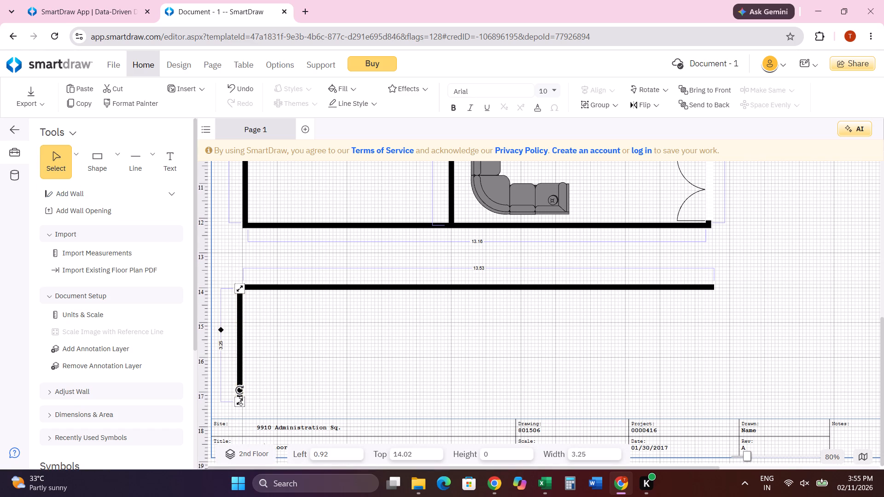
drag(241, 402, 238, 467)
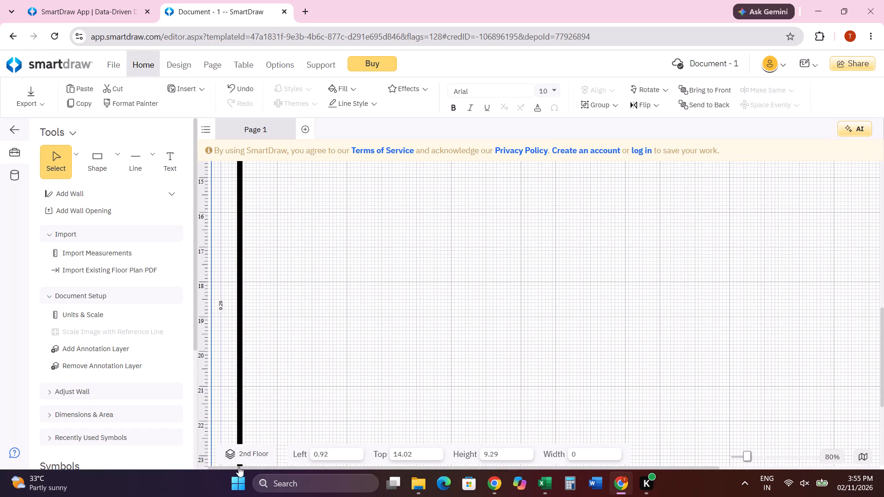
drag(238, 467, 243, 295)
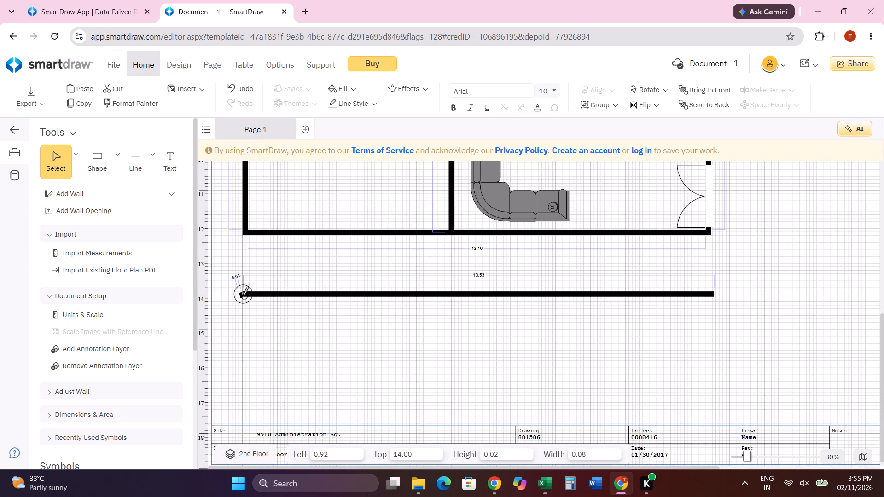
drag(243, 295, 240, 409)
scroll(240, 409, down, 4)
drag(240, 409, 234, 434)
scroll(241, 419, down, 3)
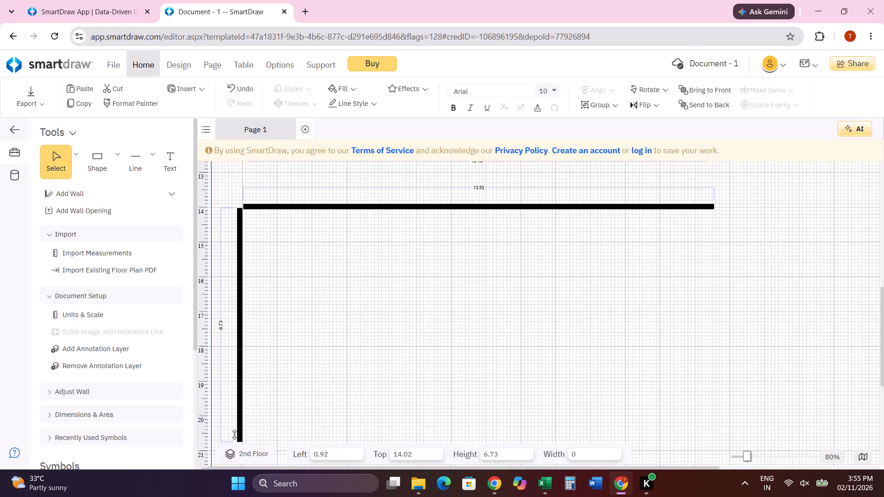
drag(234, 434, 239, 439)
scroll(292, 309, down, 3)
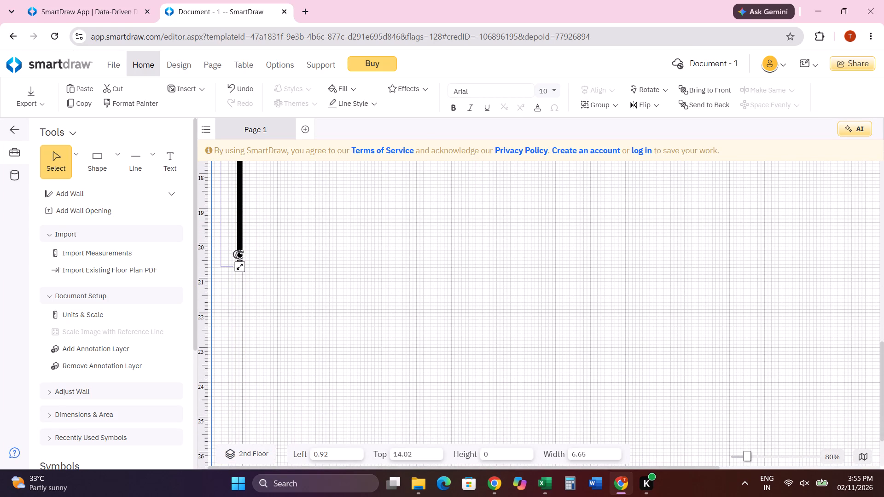
drag(238, 269, 244, 371)
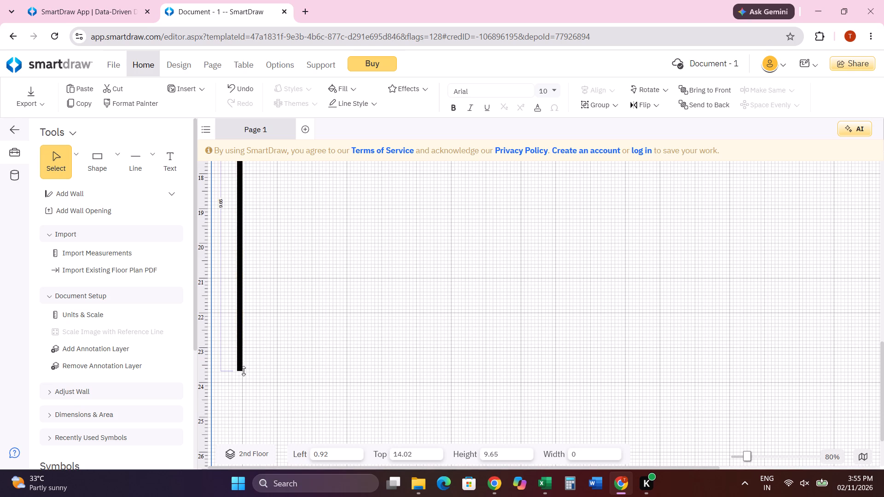
drag(244, 371, 246, 351)
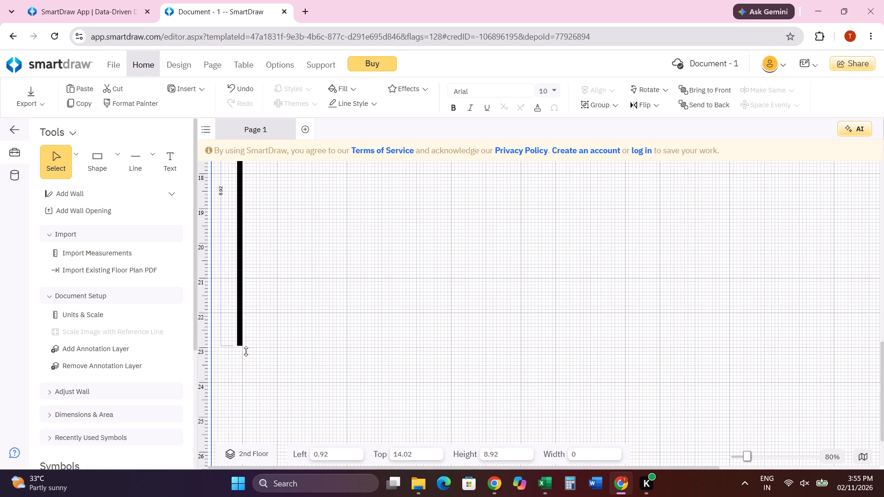
drag(246, 351, 246, 348)
scroll(299, 298, up, 3)
scroll(299, 298, down, 4)
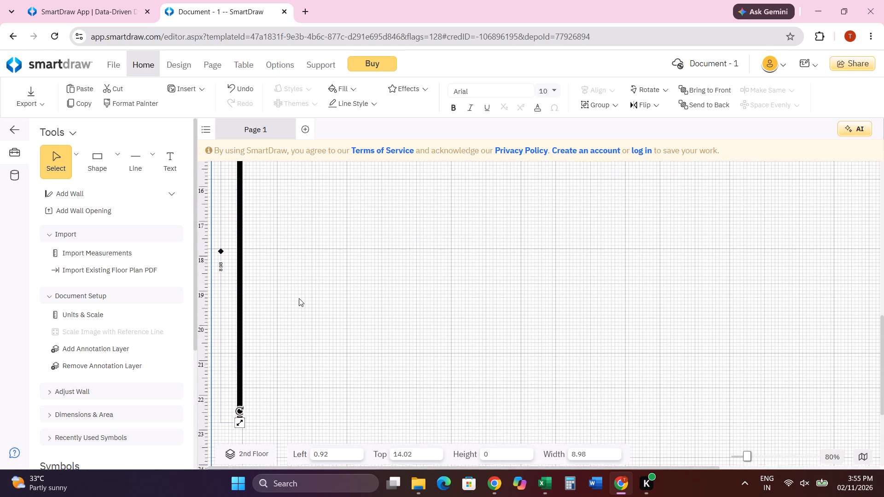
drag(238, 418, 238, 413)
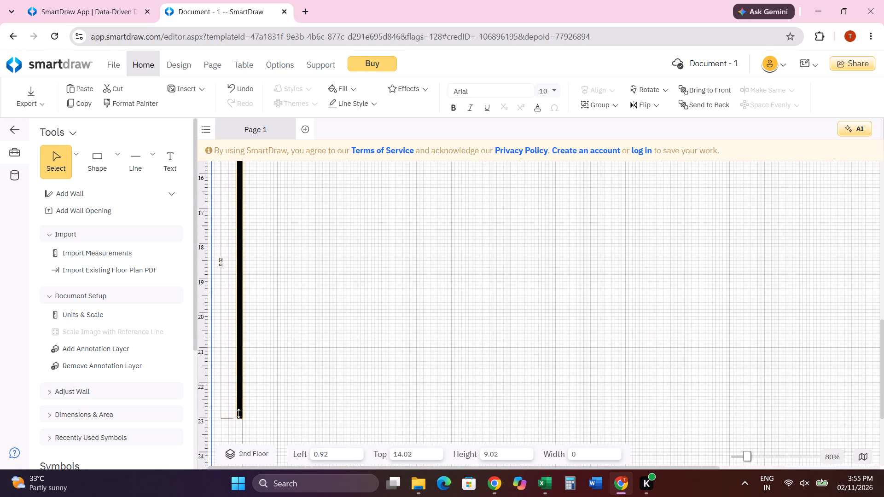
drag(238, 413, 245, 384)
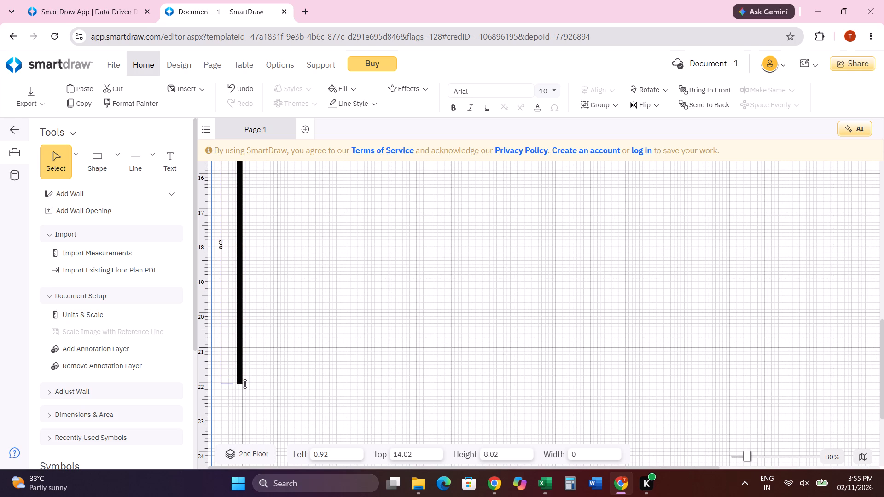
drag(245, 384, 245, 382)
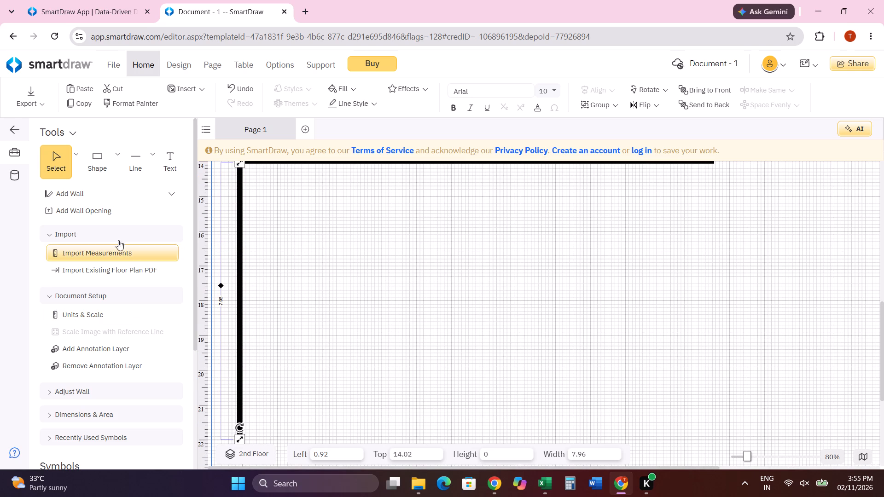
Examine the existing house plan's left outer wall in relation to the new second-floor wall below it.
scroll(271, 315, up, 6)
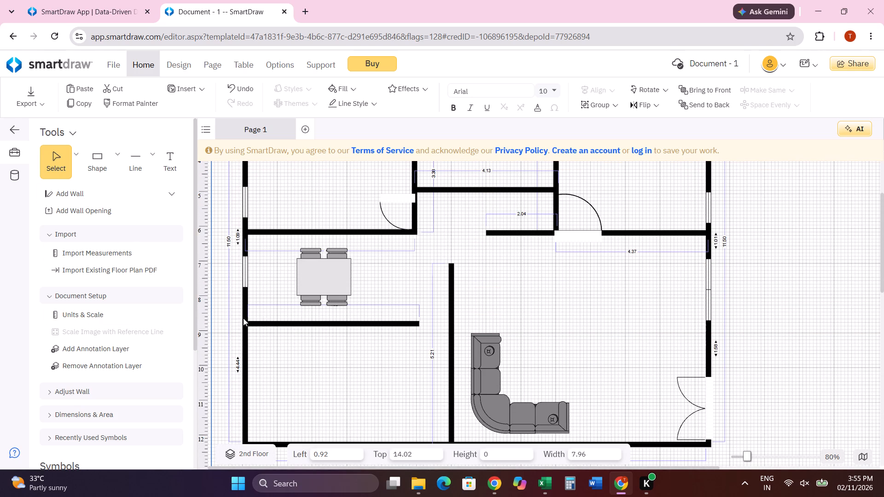
click(244, 353)
scroll(249, 353, down, 1)
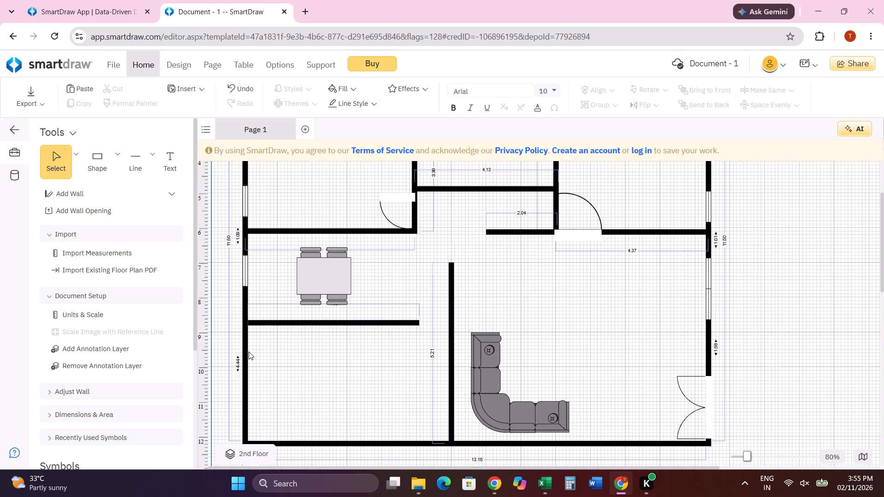
click(63, 160)
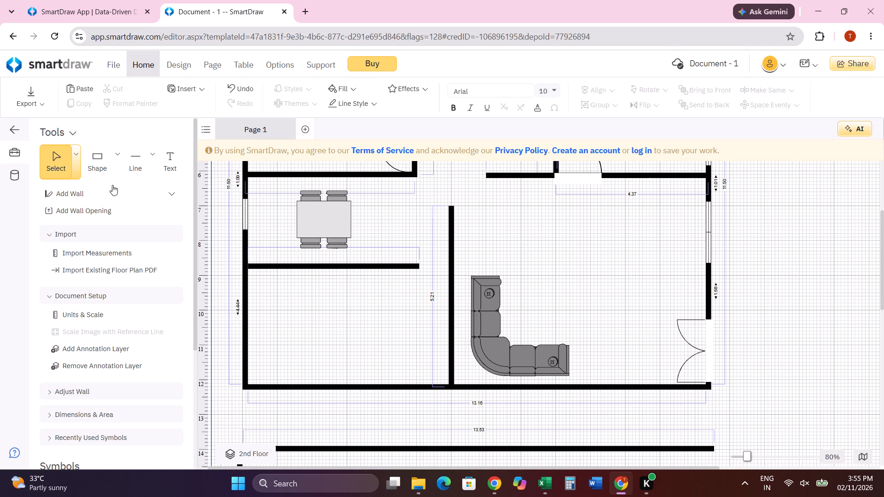
click(244, 259)
double_click(242, 259)
scroll(250, 265, up, 3)
triple_click(246, 243)
scroll(246, 243, down, 8)
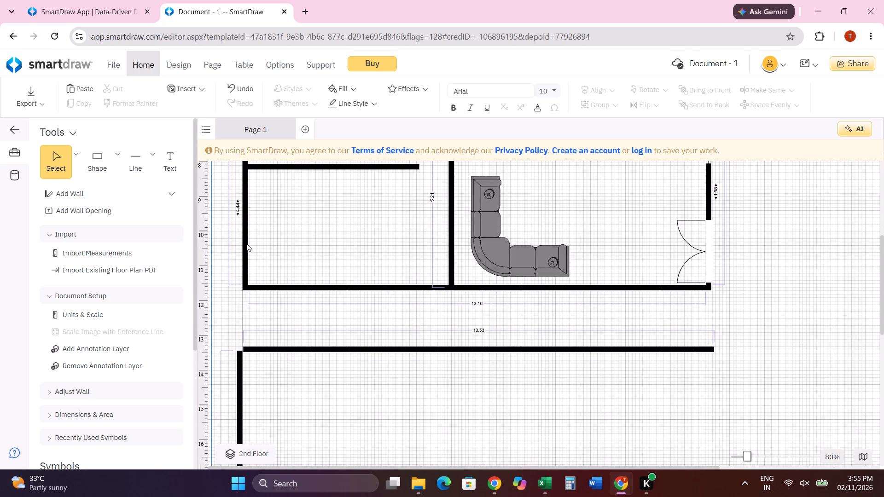
click(243, 265)
scroll(242, 269, up, 1)
scroll(242, 269, down, 4)
scroll(241, 270, up, 4)
scroll(244, 268, down, 3)
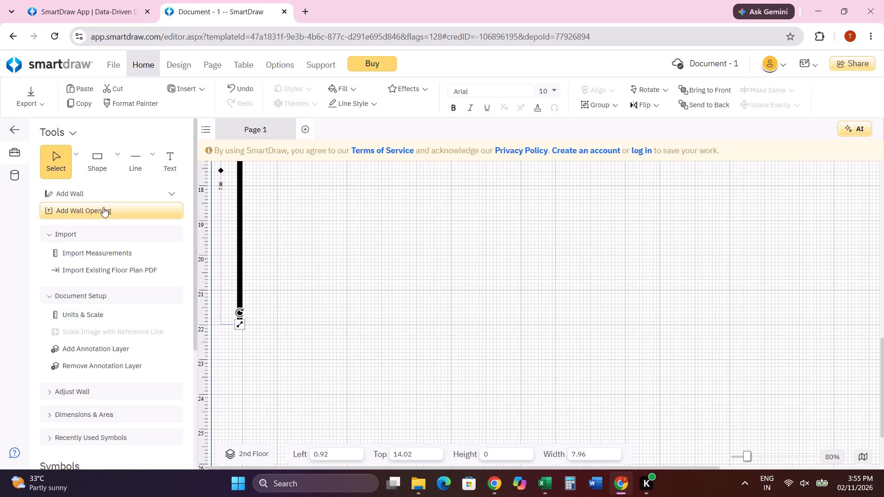
Draw a horizontal bottom wall about 14.04 long, starting from the lower end of the second floor's left wall.
click(75, 191)
drag(239, 324, 391, 328)
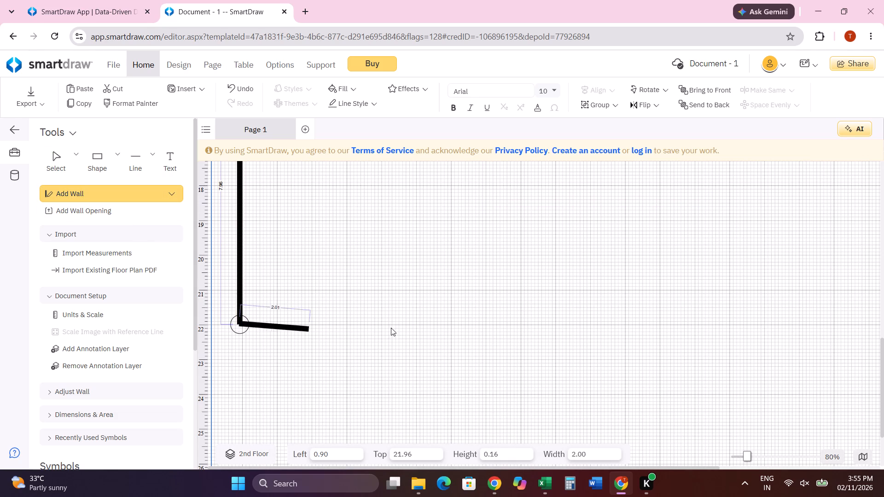
drag(391, 328, 731, 331)
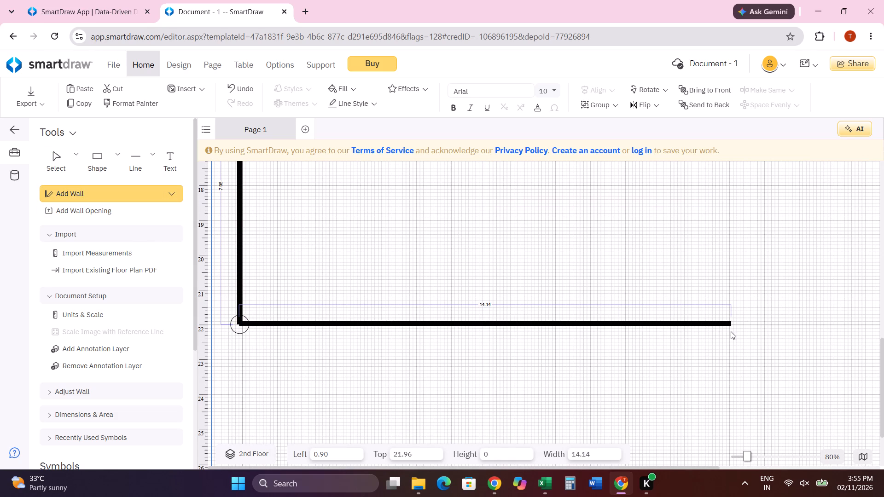
drag(731, 331, 728, 332)
Draw the second floor's right wall about 7.98 long, from the top wall's right end down to the bottom wall.
scroll(720, 328, up, 4)
scroll(717, 309, down, 2)
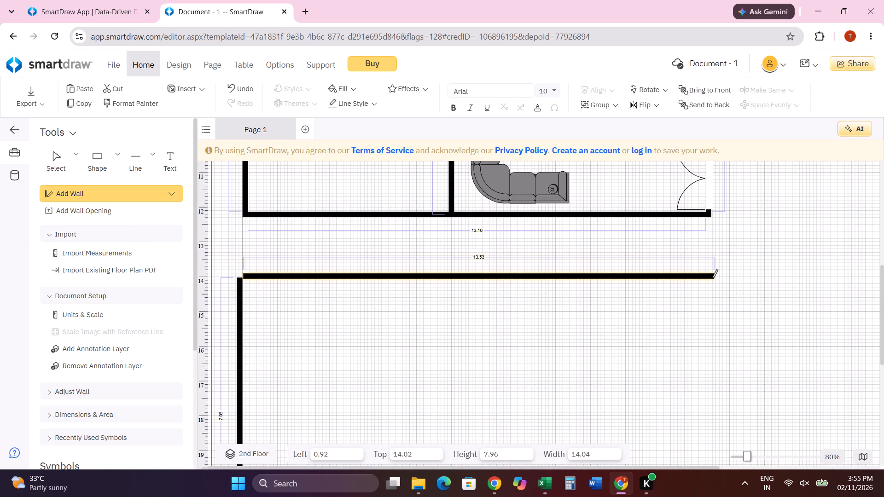
drag(713, 277, 715, 410)
scroll(717, 453, down, 3)
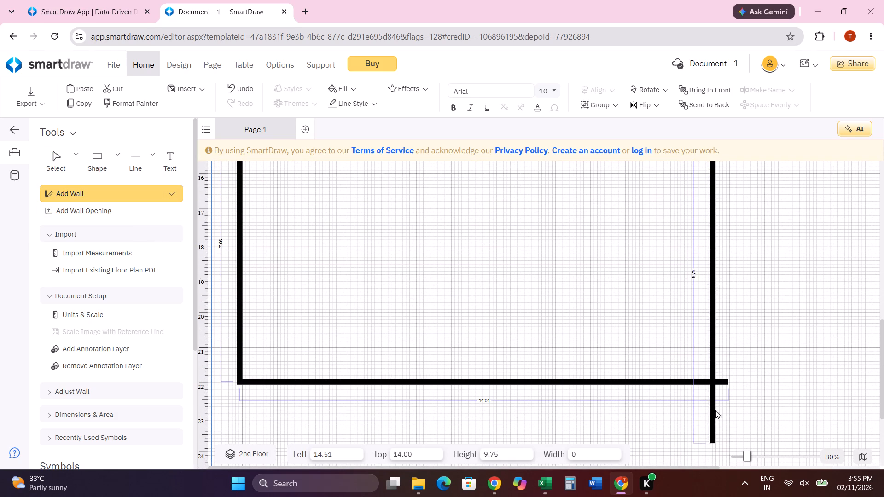
drag(715, 410, 717, 381)
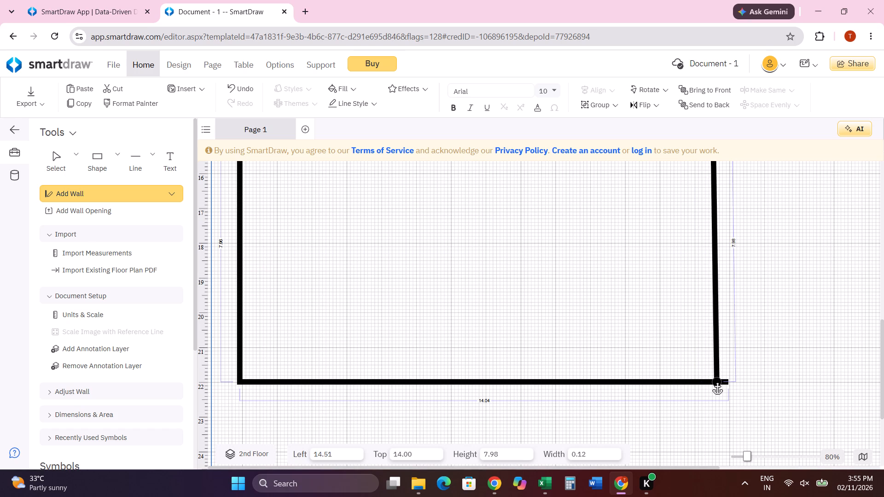
drag(717, 381, 715, 381)
Shorten the second floor's bottom wall to about 13.75 so it ends at the right wall.
click(58, 149)
scroll(546, 352, down, 2)
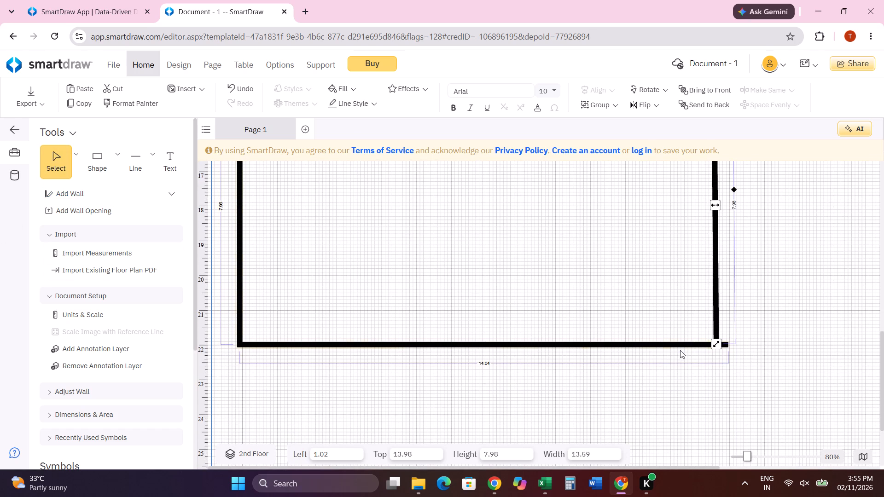
click(690, 344)
drag(727, 344, 718, 346)
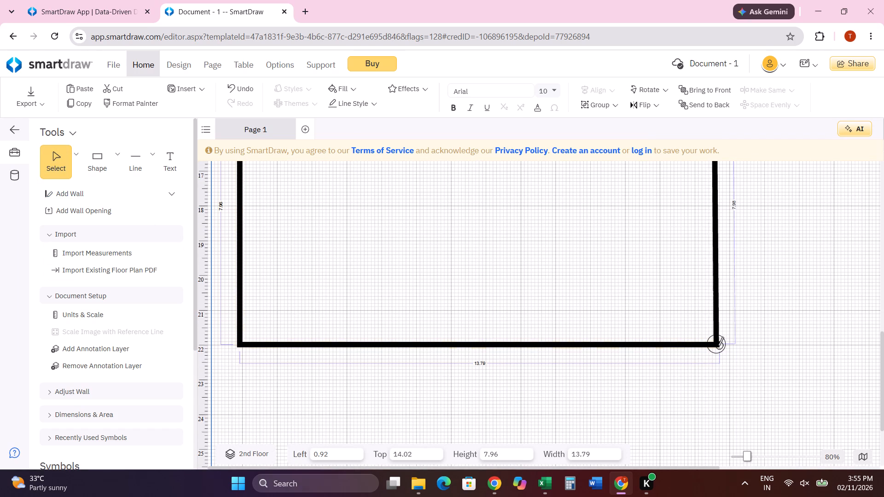
drag(718, 346, 721, 347)
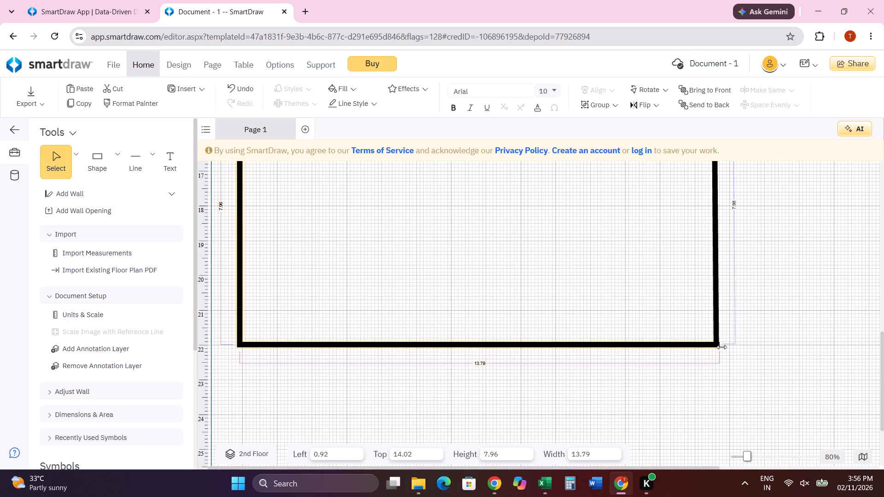
drag(721, 347, 718, 350)
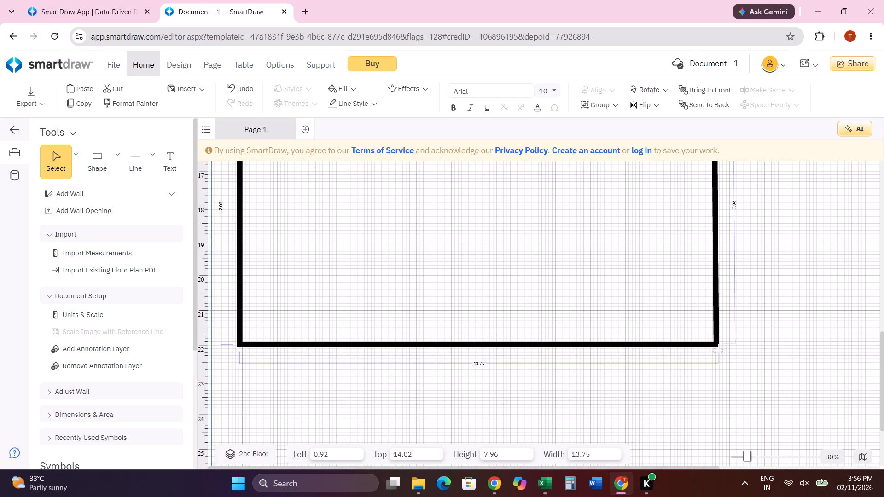
drag(718, 350, 720, 349)
click(682, 373)
click(718, 339)
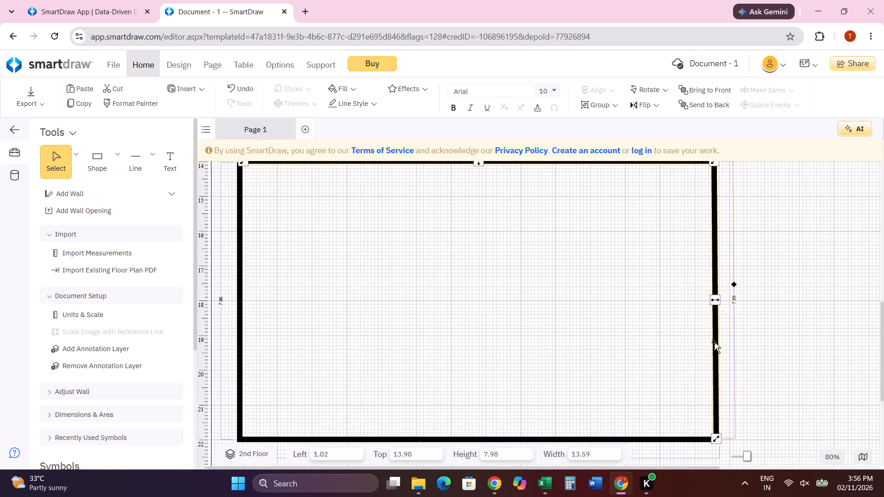
scroll(650, 366, down, 2)
click(461, 262)
Close the upper-left corner gap by extending the second floor's top wall to the left wall, about 13.69 long.
scroll(455, 275, up, 3)
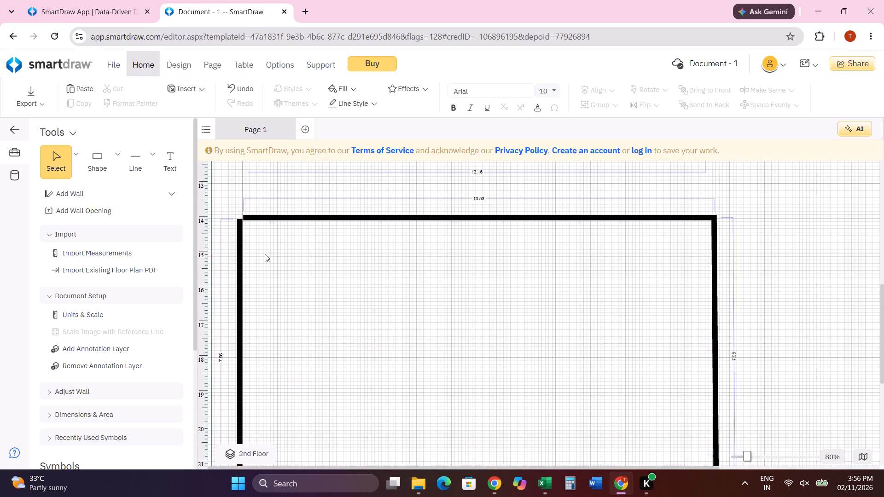
click(238, 216)
click(244, 235)
click(250, 221)
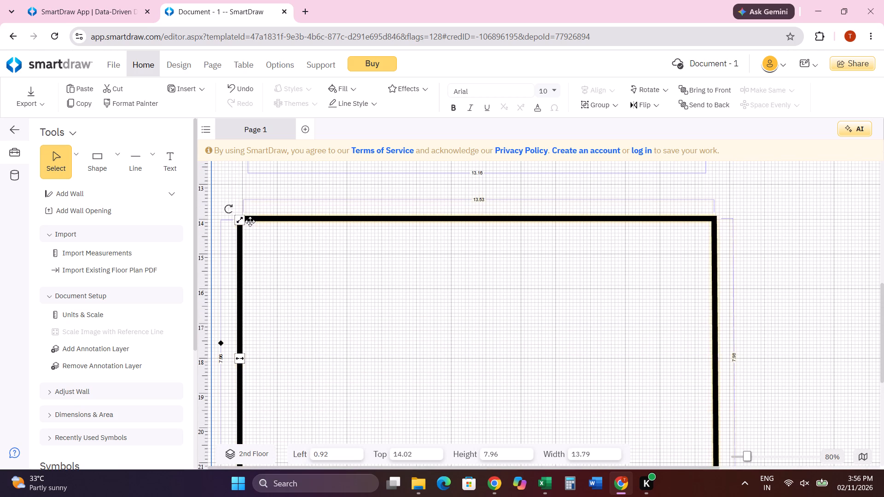
drag(243, 219, 238, 219)
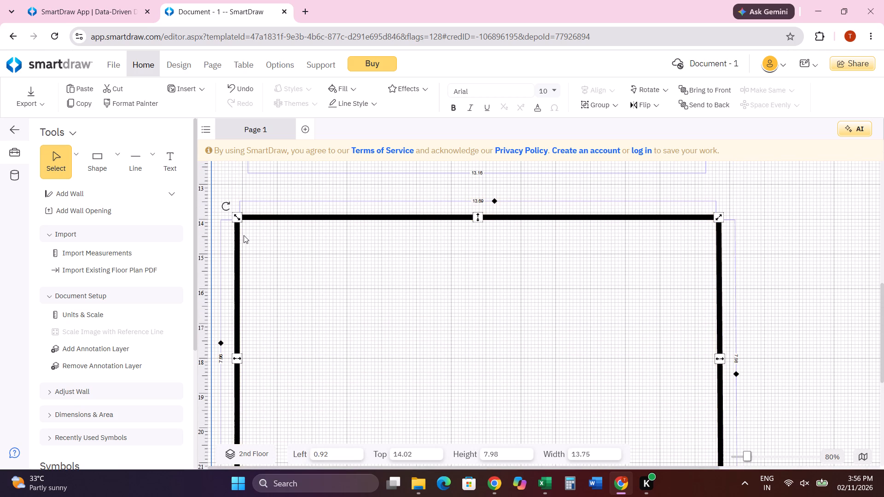
click(270, 240)
scroll(287, 282, down, 4)
scroll(290, 289, up, 4)
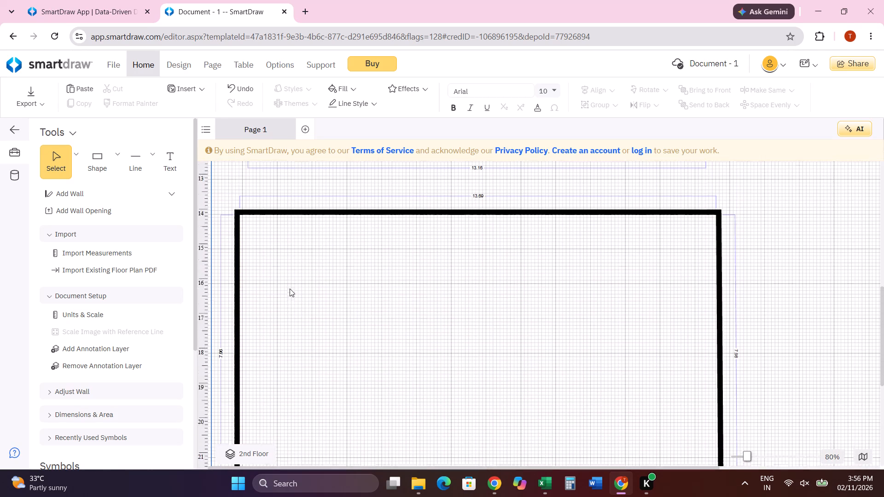
Draw a horizontal interior wall about 6.31 long from the second floor's left wall, in the lower half of the outline.
click(95, 192)
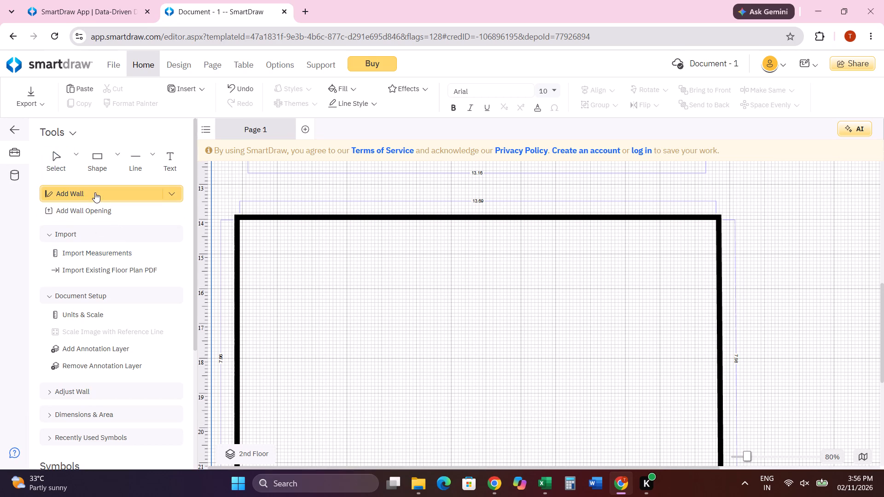
scroll(172, 284, down, 1)
drag(238, 394, 457, 398)
scroll(457, 398, down, 3)
scroll(452, 327, up, 2)
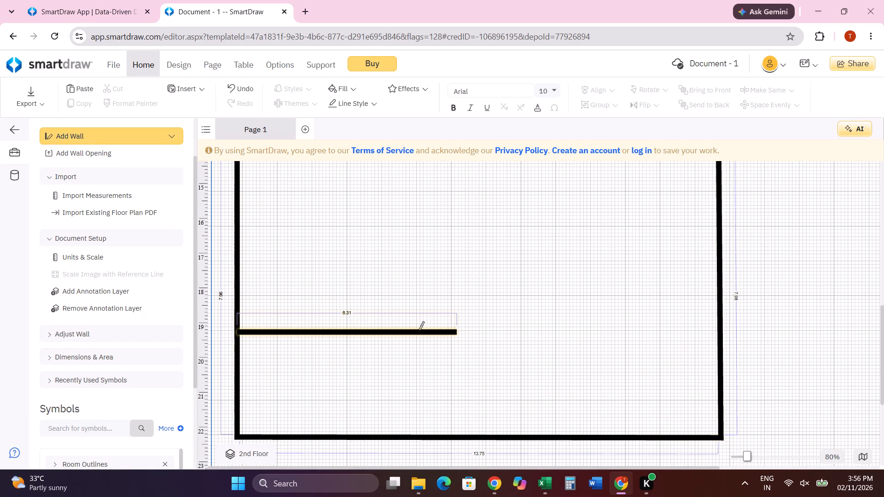
Extend the second floor's lower horizontal interior wall toward the right wall with a segment about 5.98 long.
scroll(472, 336, up, 1)
scroll(479, 329, down, 1)
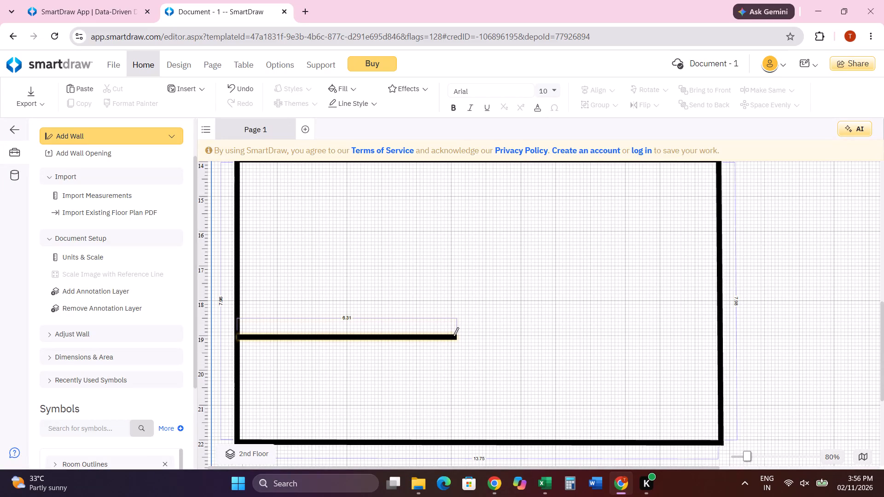
drag(452, 337, 663, 335)
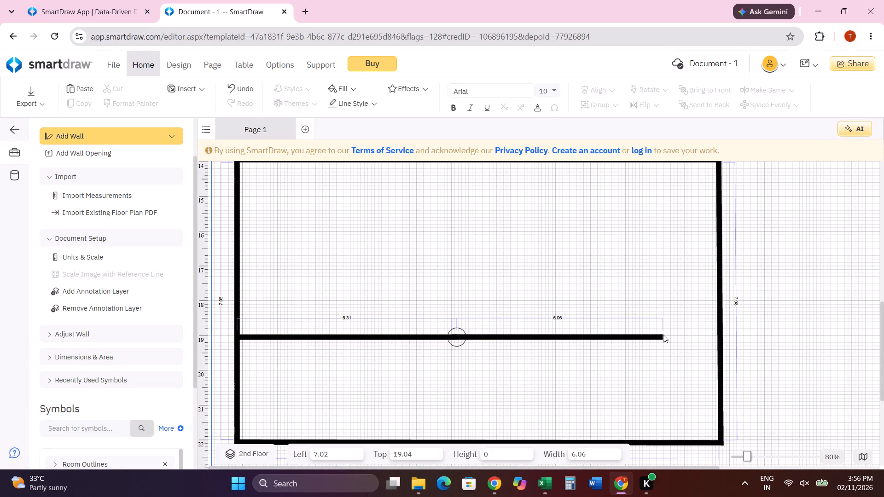
drag(663, 335, 661, 339)
Draw a vertical interior wall about 2.92 long from that wall's right end down to the bottom wall.
drag(661, 338, 660, 339)
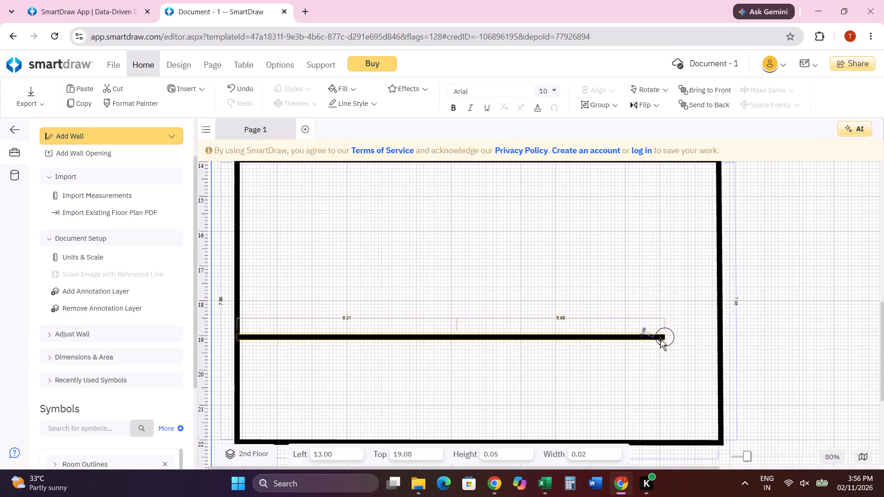
drag(660, 339, 662, 441)
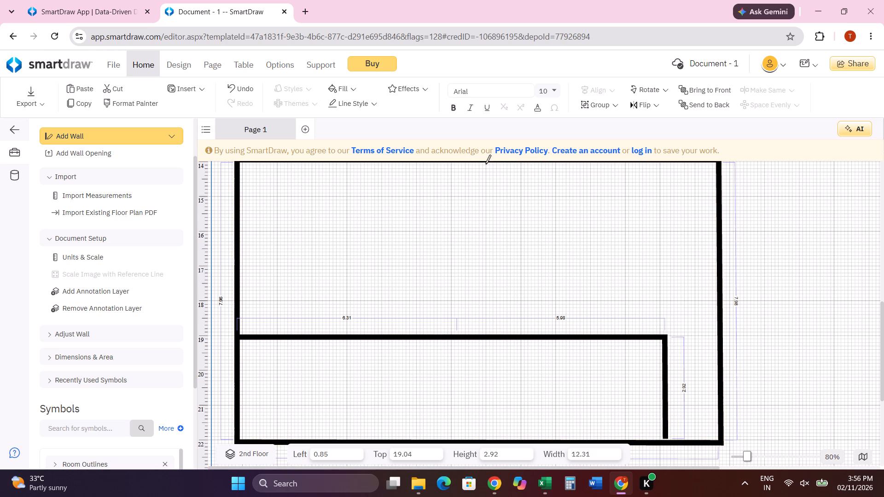
Draw a vertical interior wall about 3.57 long down from the middle of the second floor's top wall.
drag(484, 162, 486, 284)
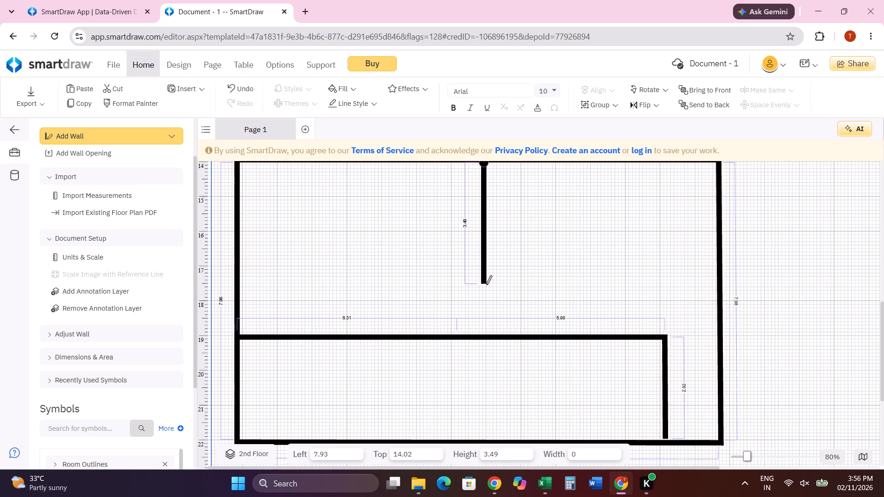
drag(486, 284, 488, 287)
scroll(488, 261, down, 1)
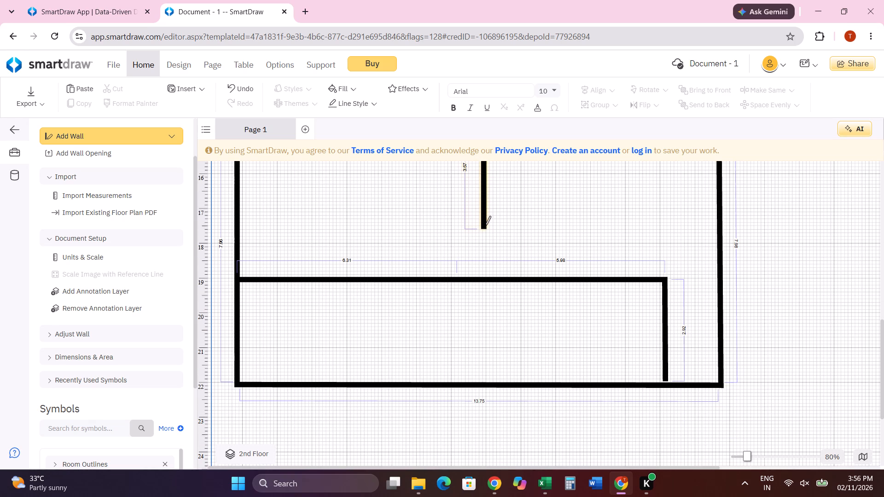
scroll(485, 244, up, 1)
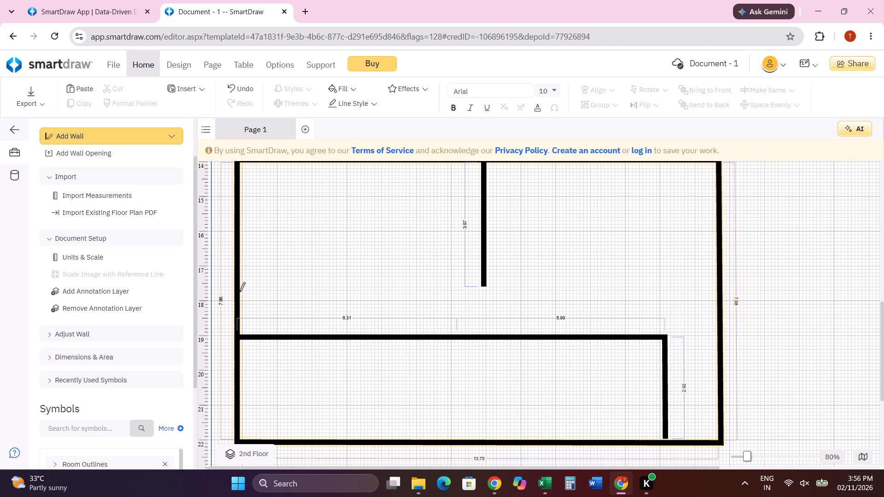
Draw a horizontal interior wall about 7.14 long from the left wall to just below the middle vertical wall's lower end.
drag(238, 299, 263, 300)
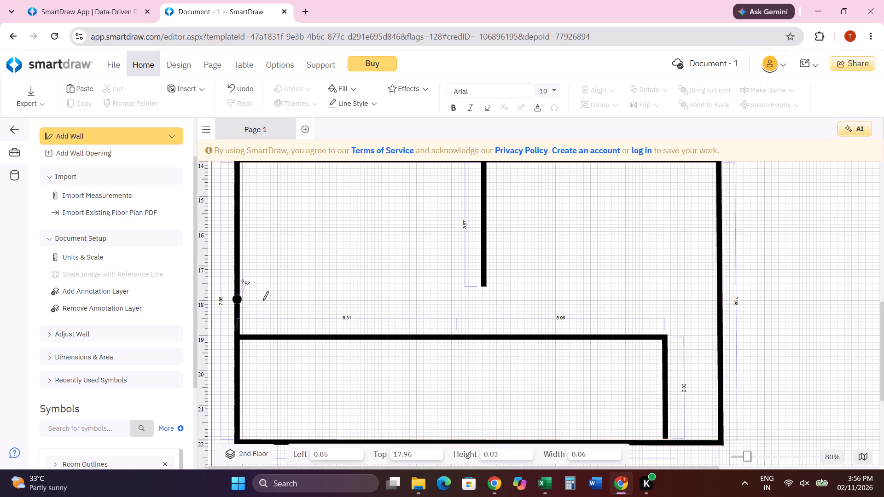
drag(263, 300, 485, 295)
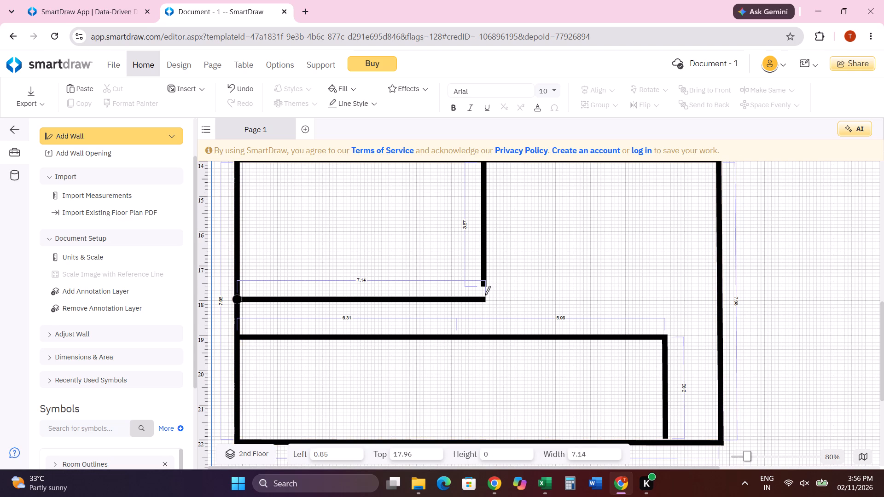
drag(485, 295, 485, 292)
Bridge the gap between the middle vertical wall and the new horizontal wall with a vertical segment about 0.67 long.
drag(485, 274, 485, 297)
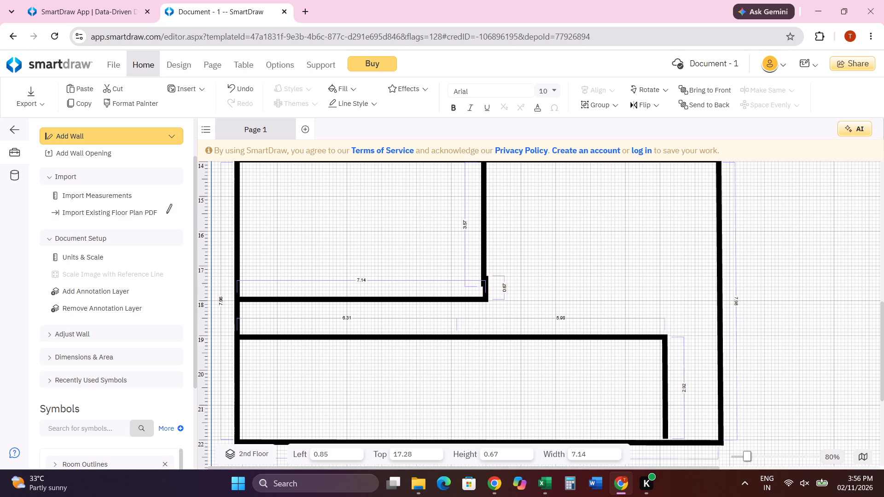
Align the short segment with the middle vertical wall, leaving it about 0.66 long and the horizontal wall about 7.09.
scroll(79, 183, up, 4)
click(58, 164)
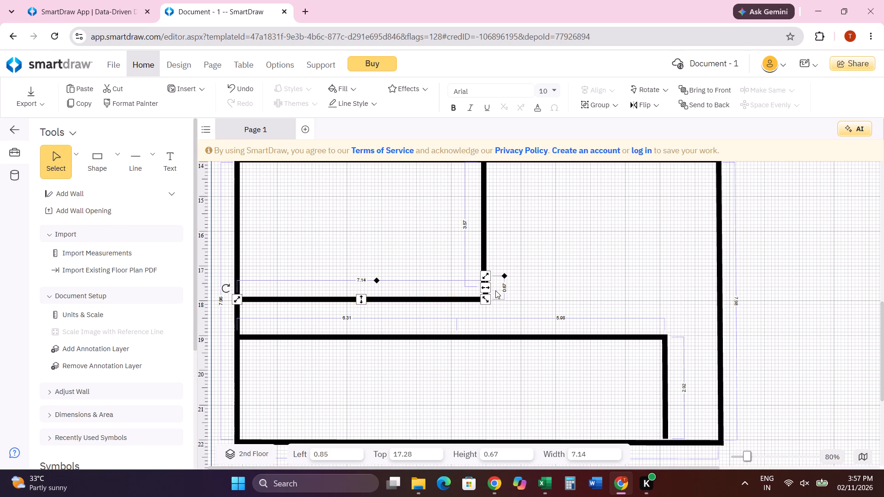
click(486, 240)
click(485, 298)
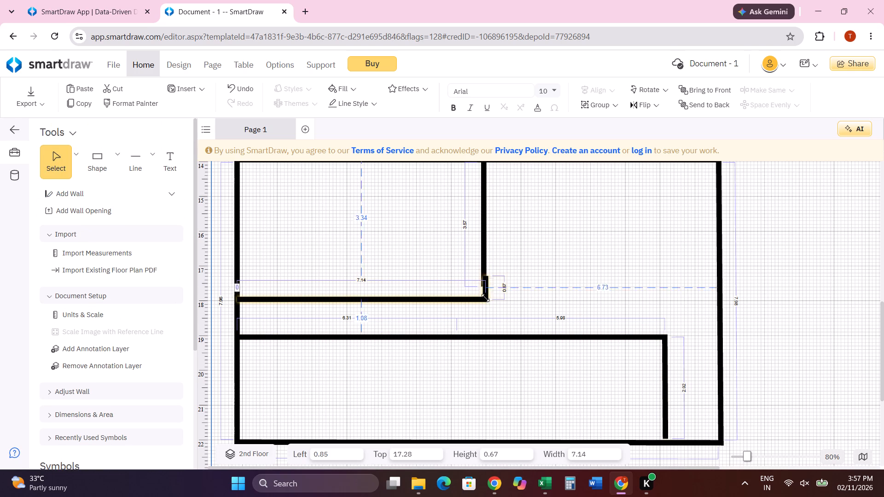
click(485, 294)
click(487, 281)
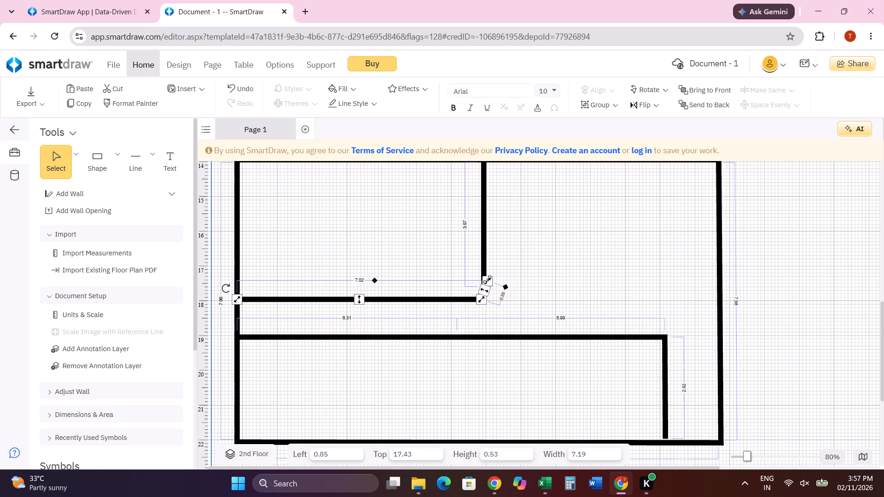
click(487, 278)
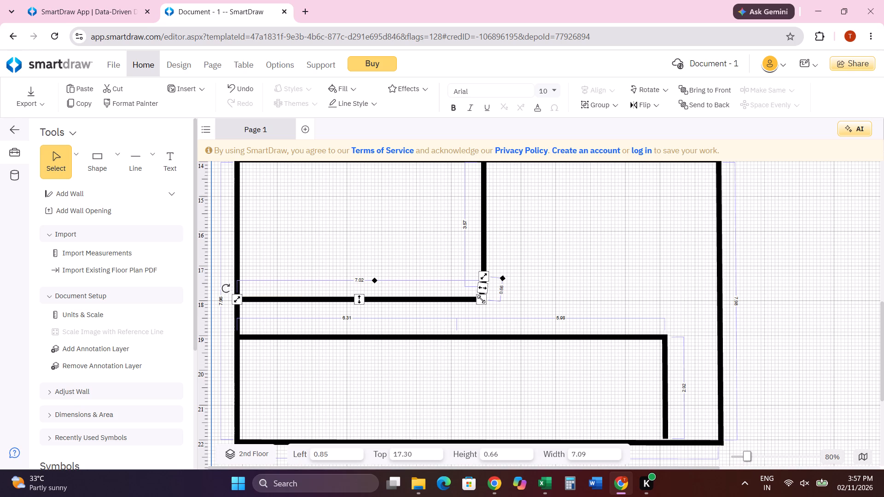
click(481, 299)
click(447, 310)
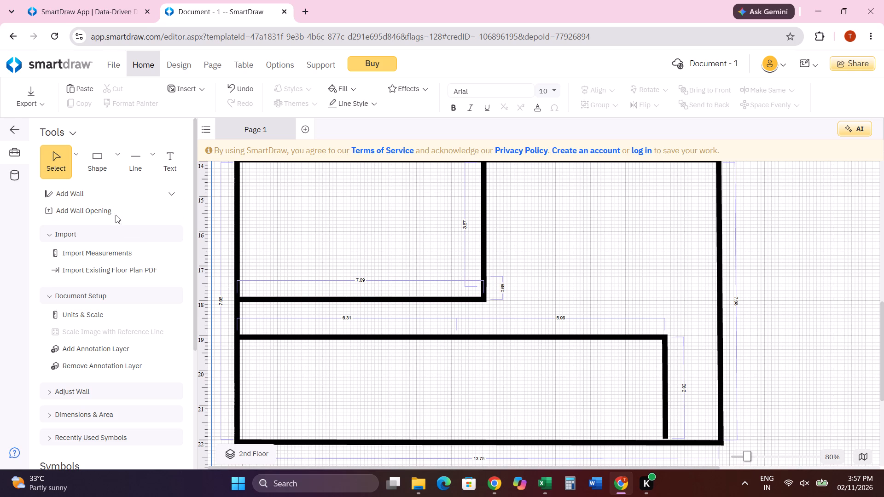
Draw a level horizontal interior wall about 6.85 long from the middle wall's lower corner to the right wall.
click(64, 183)
click(71, 198)
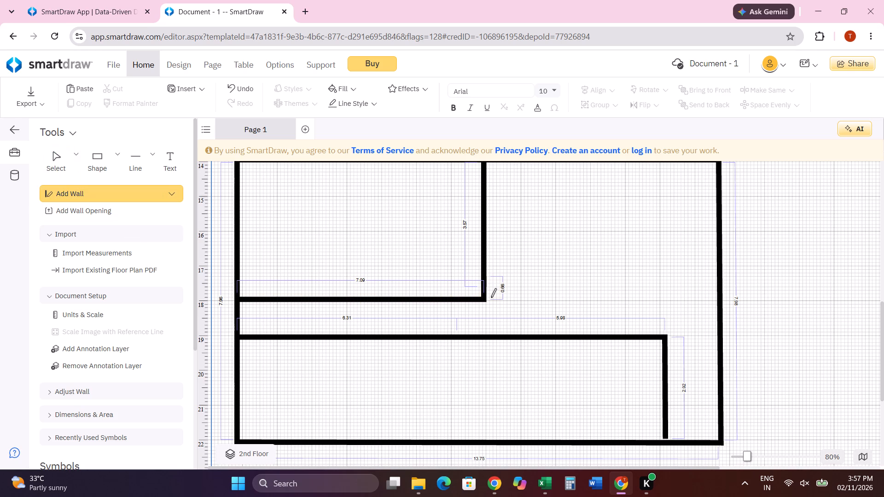
drag(482, 299, 725, 304)
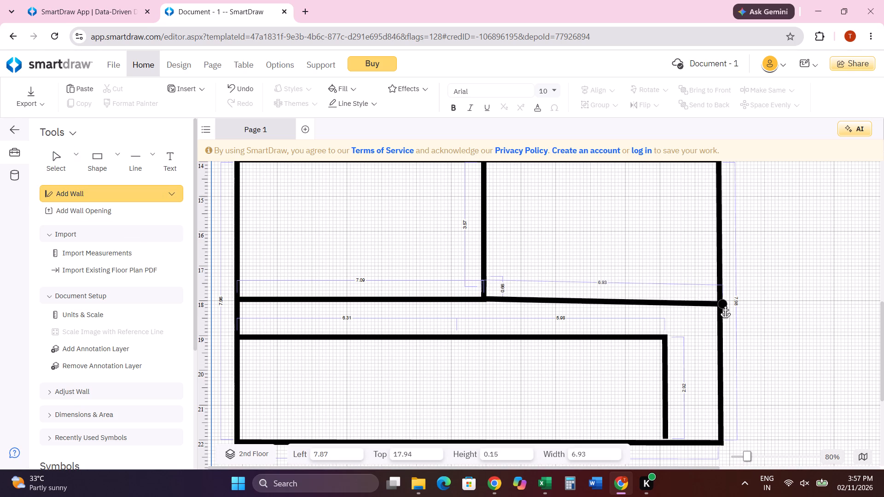
drag(725, 304, 720, 299)
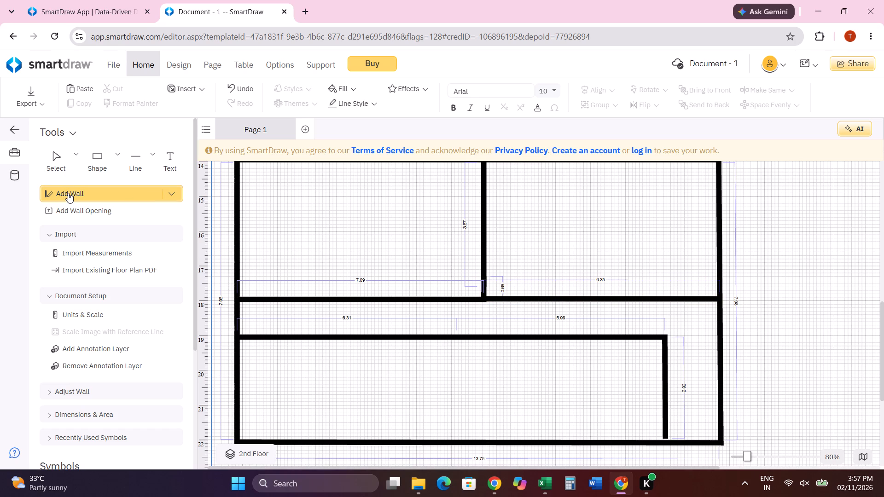
click(61, 156)
click(570, 298)
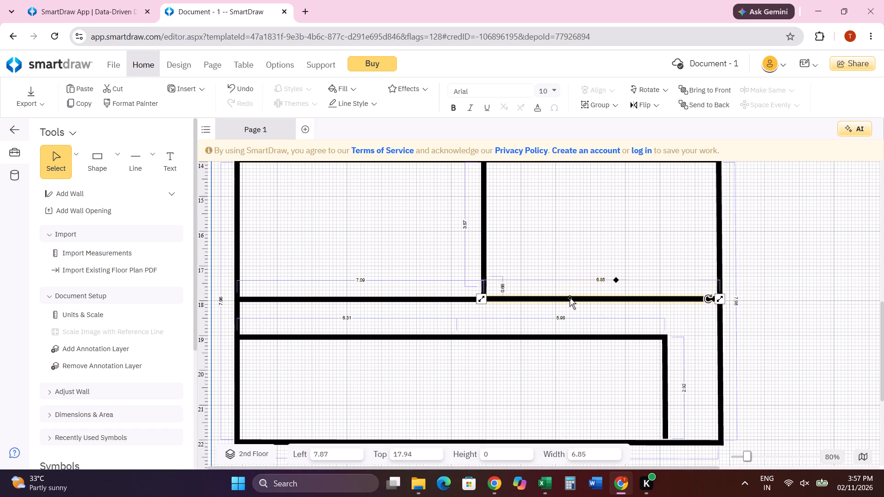
click(570, 298)
click(575, 311)
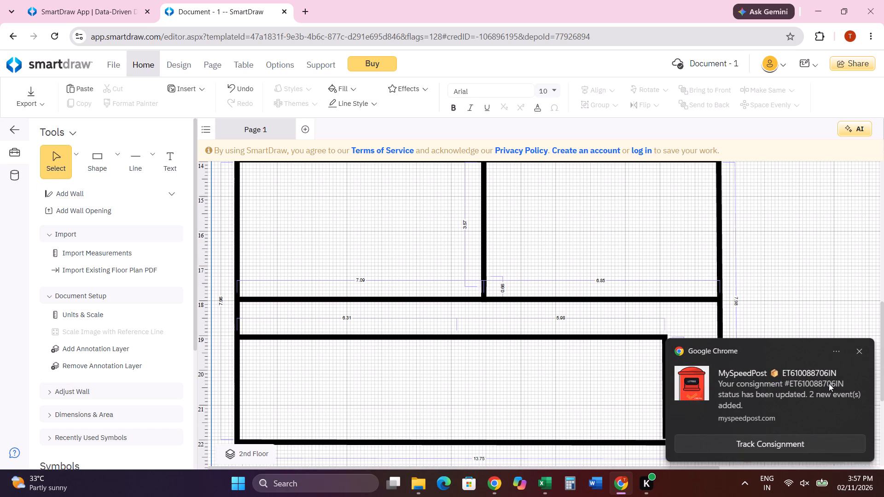
Dismiss the browser notification covering part of the floor plan.
click(789, 247)
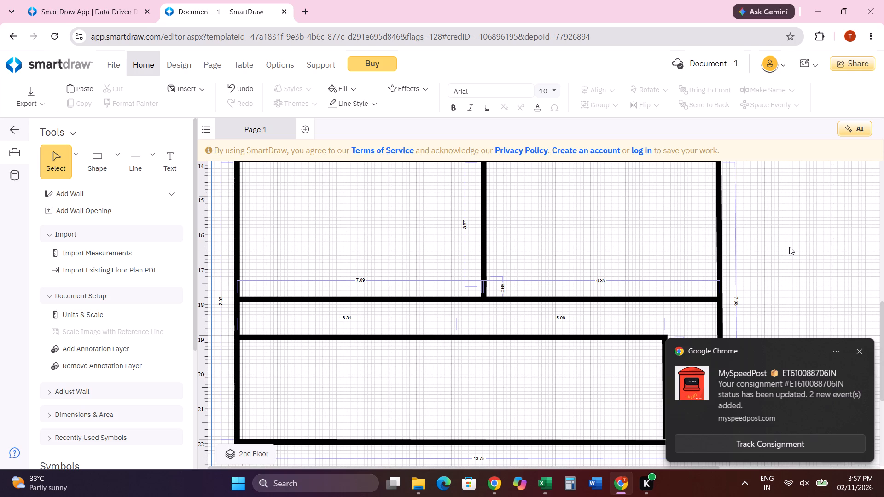
click(789, 247)
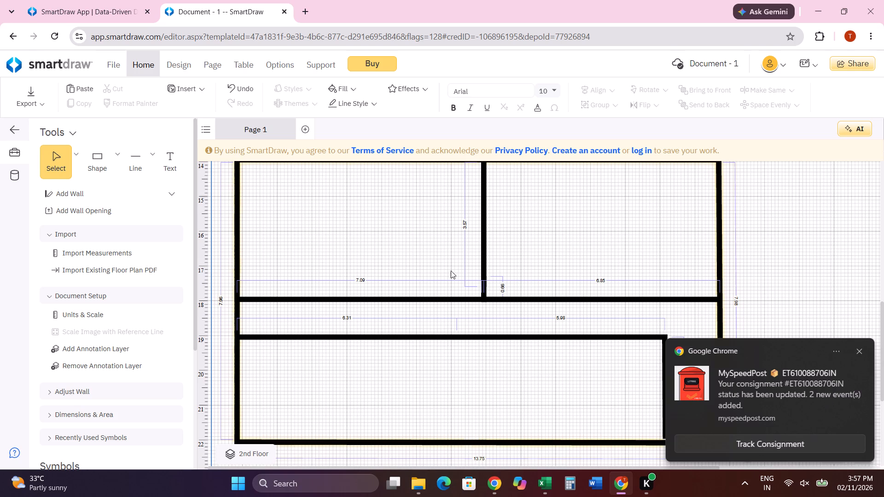
click(849, 230)
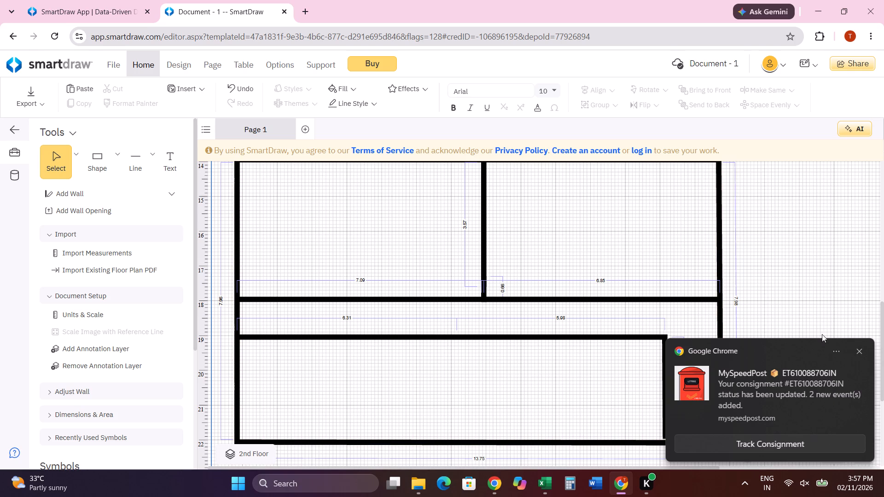
click(869, 349)
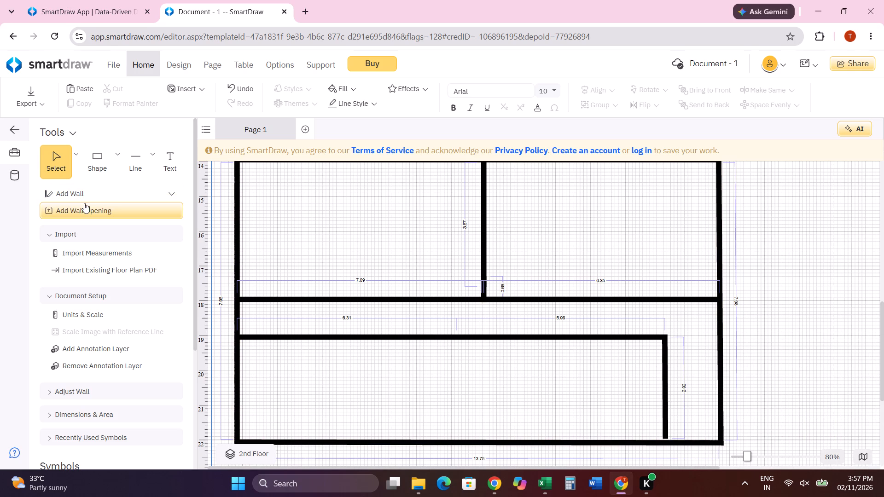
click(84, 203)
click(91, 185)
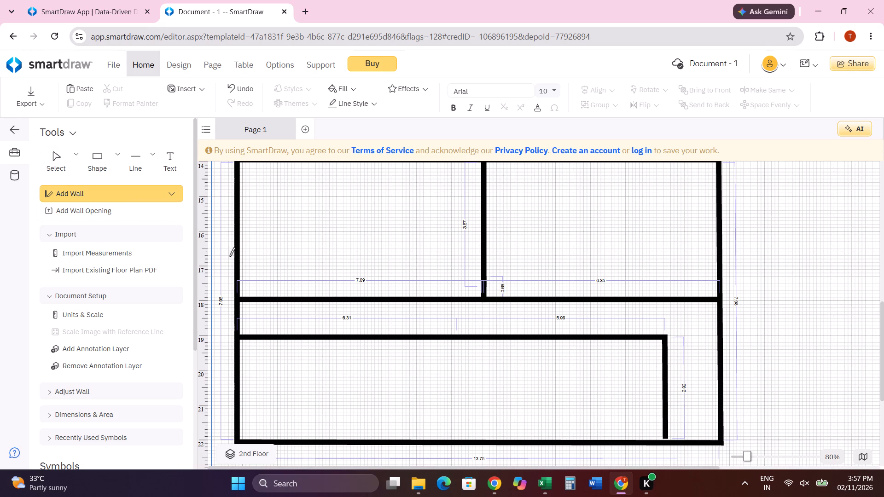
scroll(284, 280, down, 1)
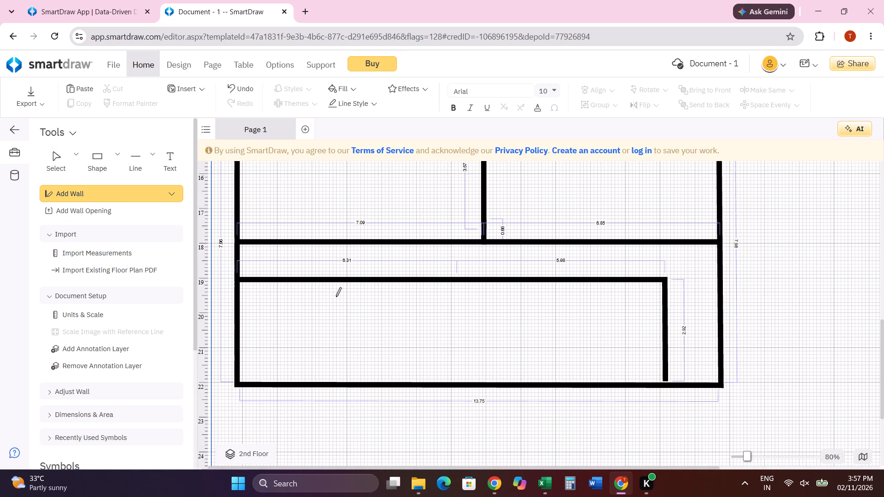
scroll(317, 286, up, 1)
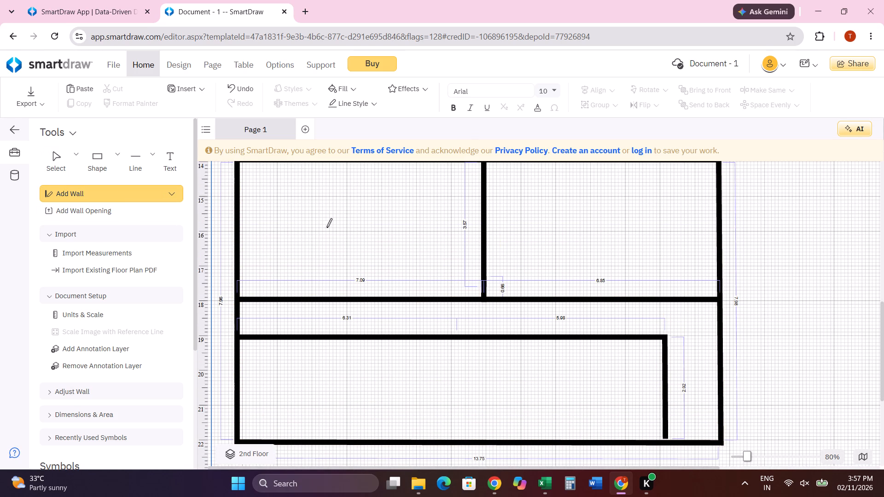
Place a Door (28") symbol with its leaf on the right side inside the second floor's upper-left room.
scroll(119, 364, down, 2)
scroll(96, 402, down, 1)
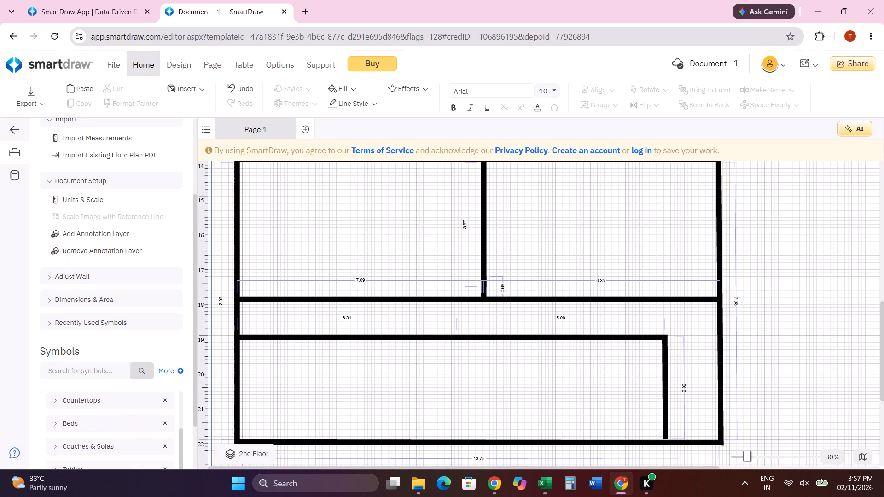
scroll(97, 425, up, 1)
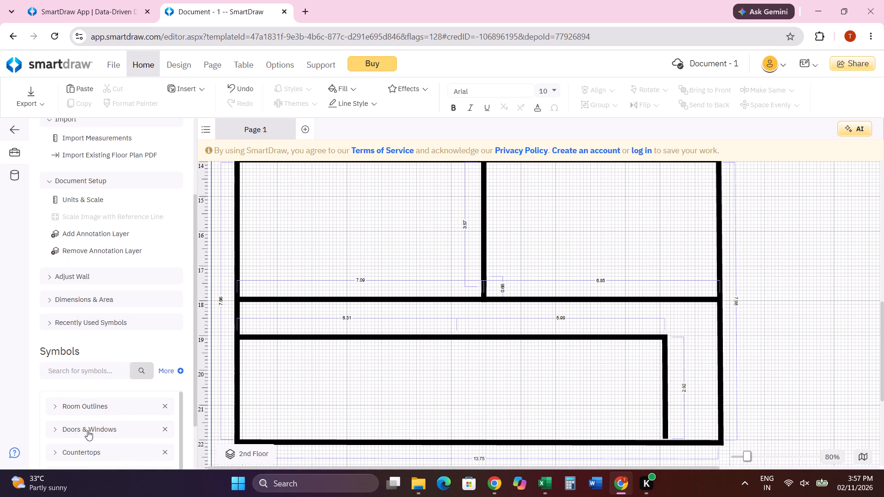
click(87, 430)
scroll(112, 420, down, 1)
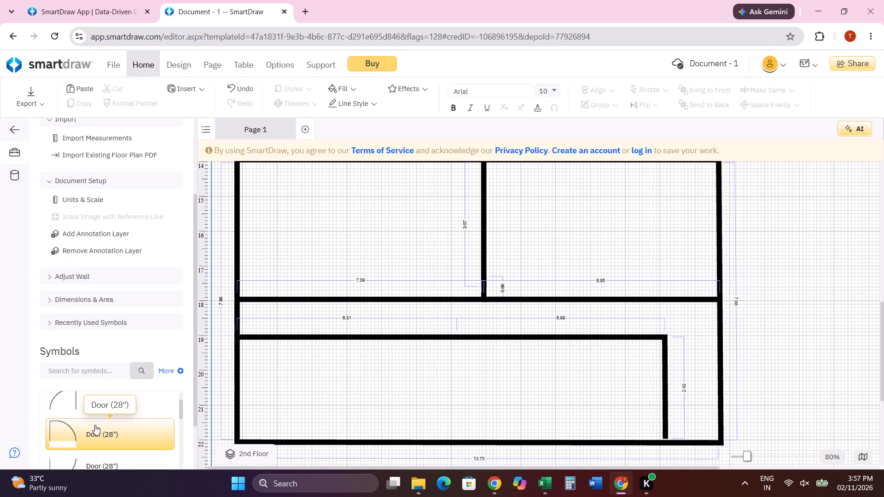
drag(67, 401, 409, 333)
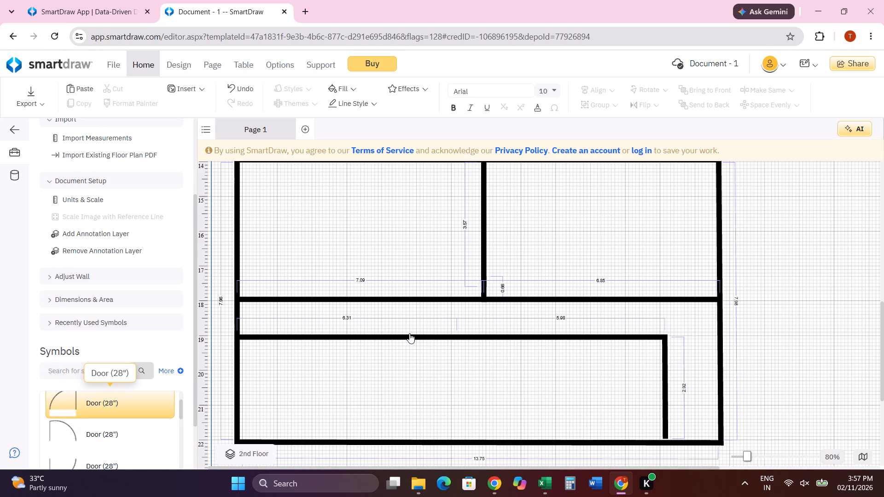
drag(409, 333, 438, 266)
drag(59, 403, 429, 260)
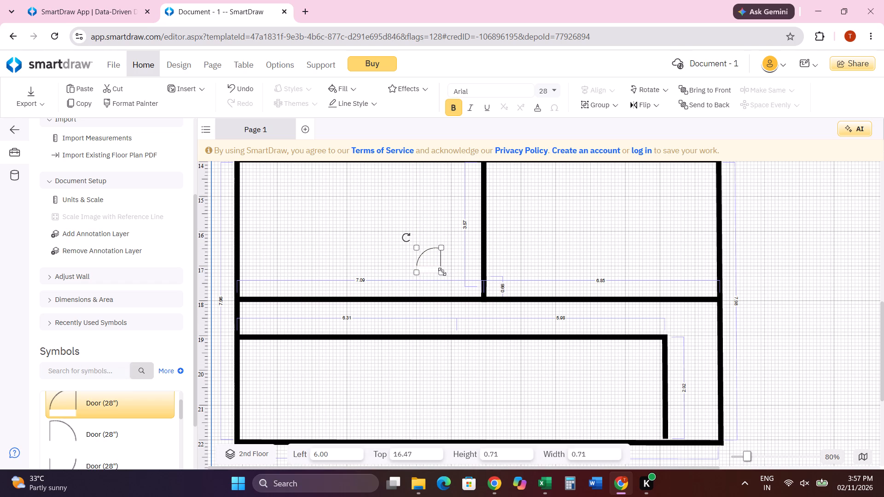
Enlarge the door to about 1.59 by 1.59 and fit it into the room's bottom wall beside the middle vertical wall.
drag(441, 271, 472, 283)
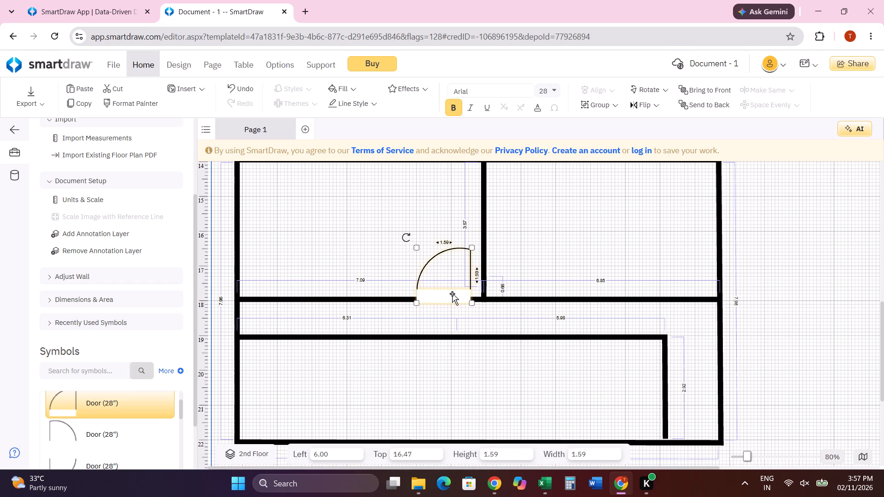
drag(452, 294, 465, 295)
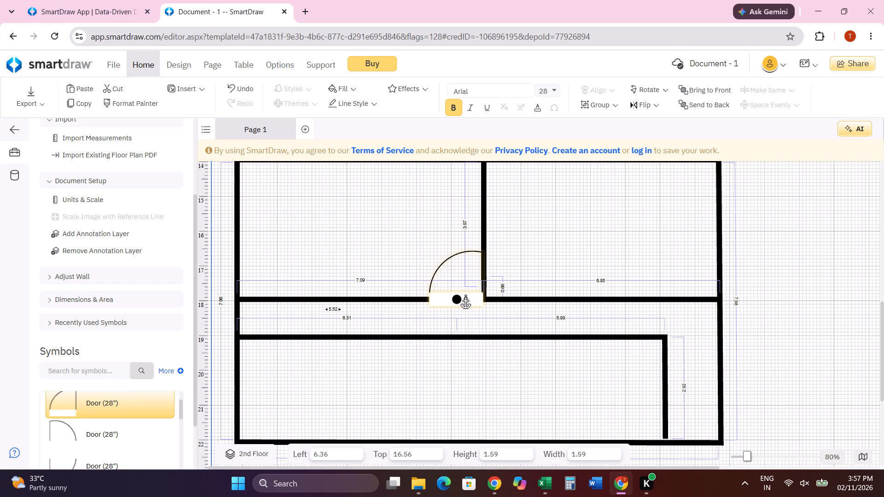
Slightly reduce the upper-left room's door so it fits its bottom-wall opening against the middle vertical wall.
click(484, 305)
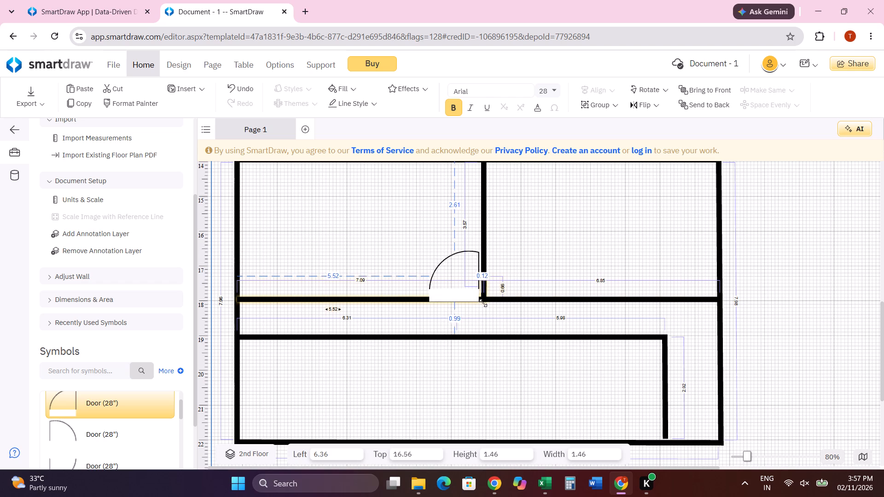
click(467, 329)
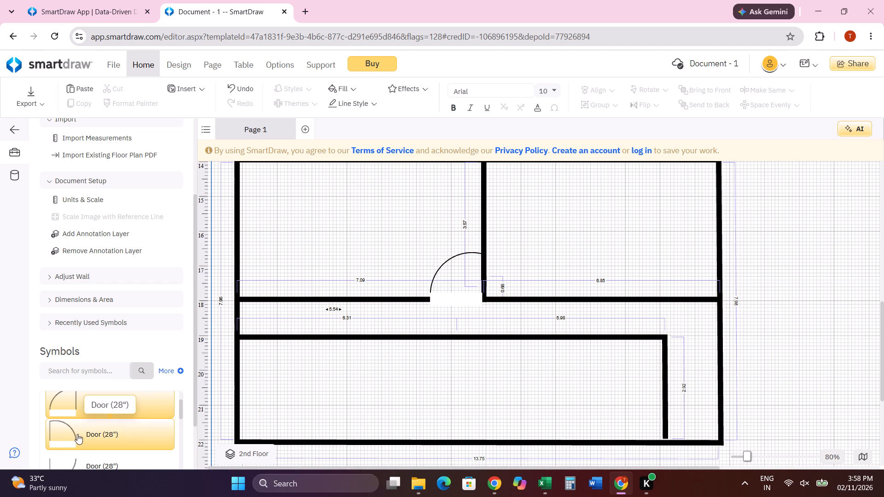
Place a Door (28") with its leaf on the right, enlarged to about 1.08 by 1.08, in the upper-right room's bottom wall beside the outer wall.
drag(65, 400, 693, 290)
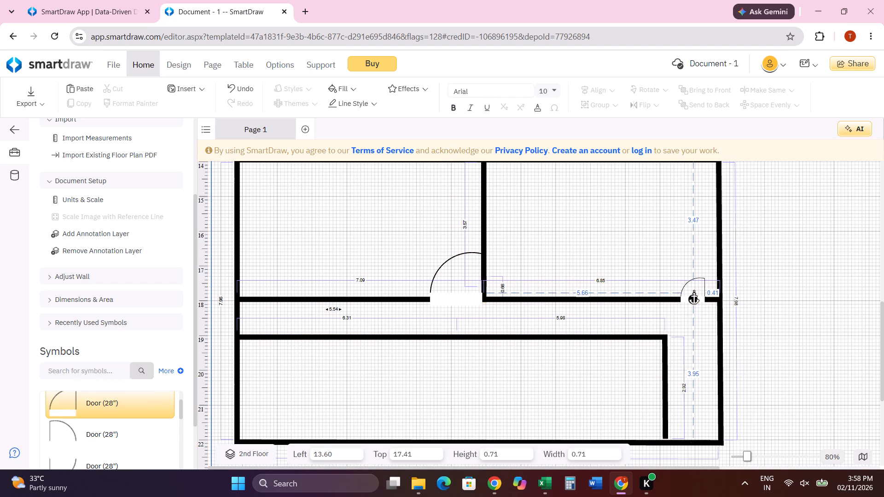
drag(693, 290, 659, 263)
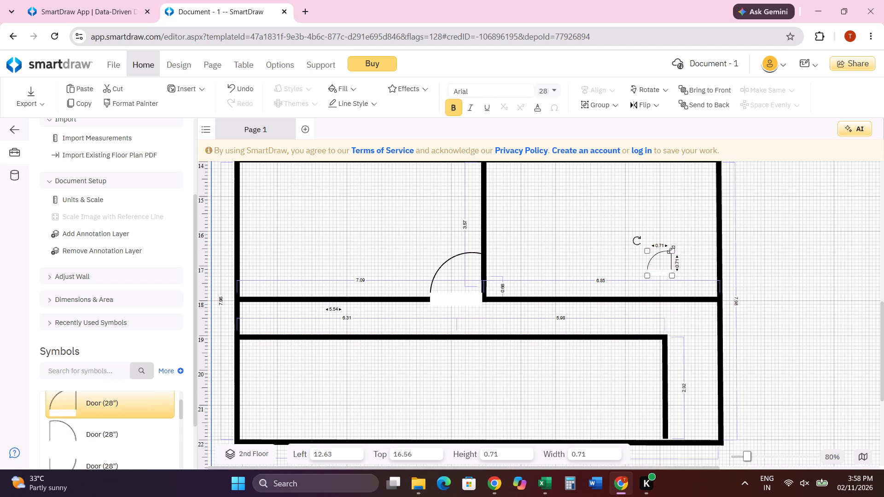
drag(671, 249, 685, 237)
drag(669, 268, 686, 279)
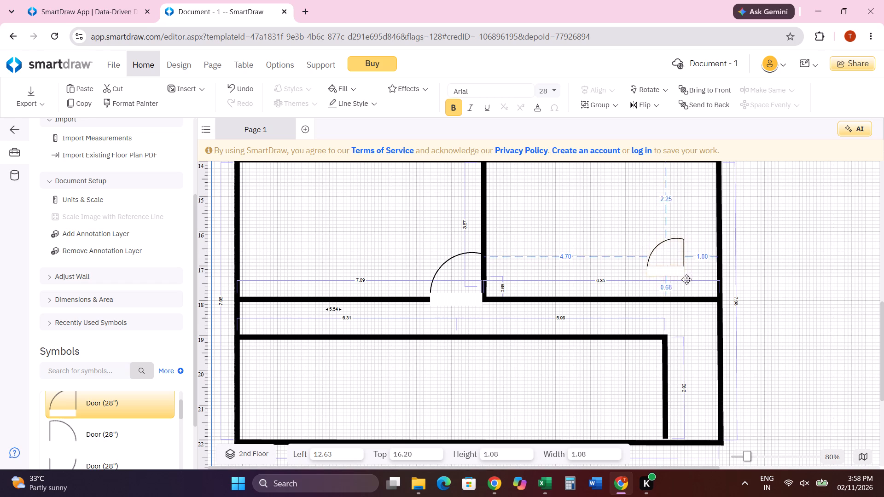
drag(686, 279, 703, 288)
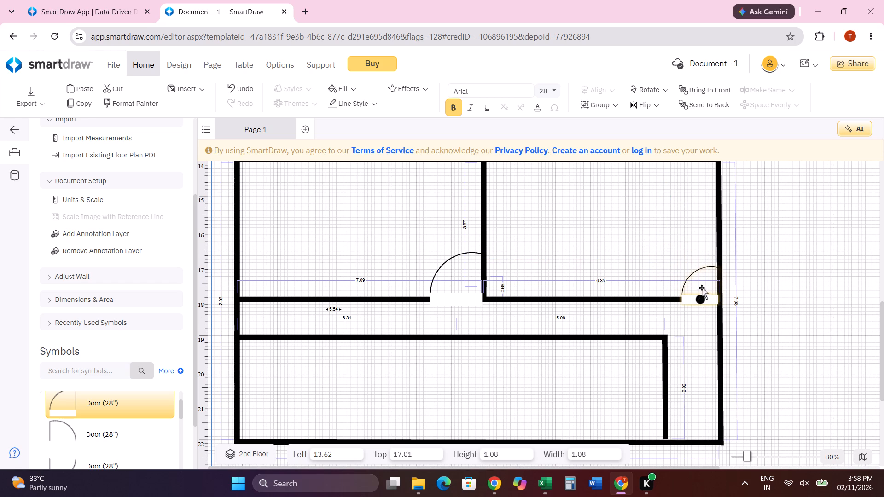
click(683, 323)
Enlarge the upper-right room's door to about 1.43 by 1.43 and fit it into the bottom wall against the outer right wall.
click(690, 296)
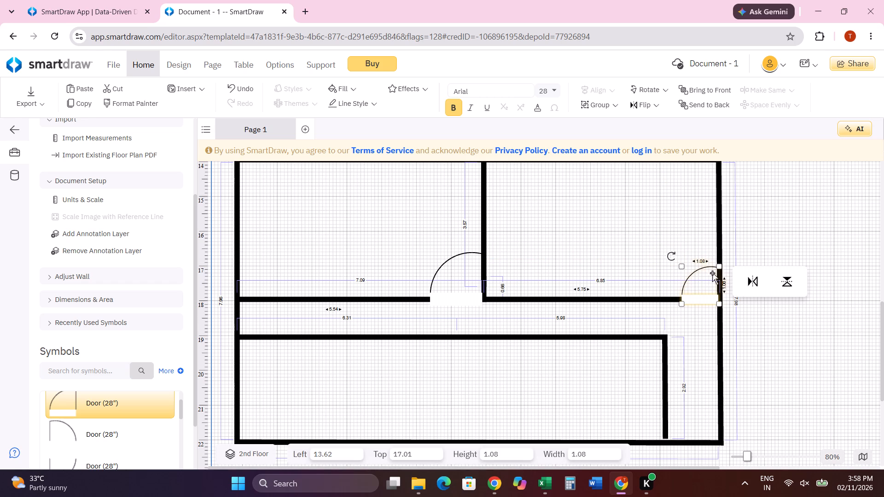
drag(718, 266, 715, 259)
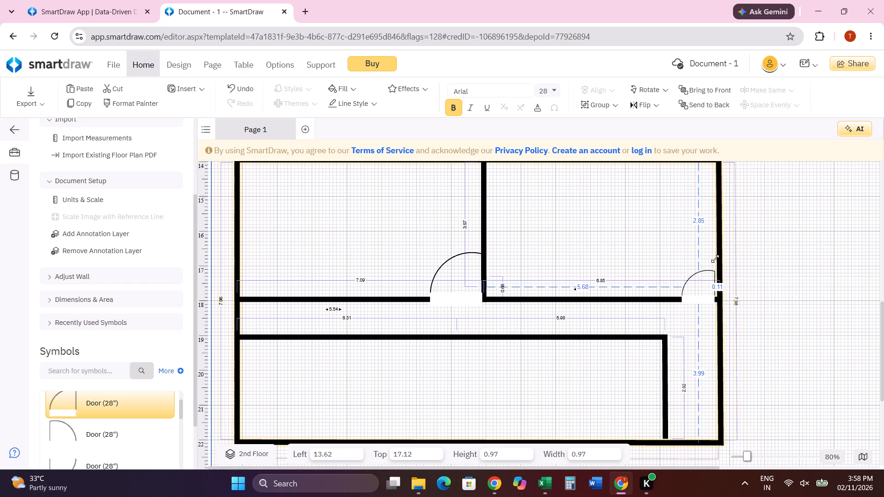
drag(715, 259, 724, 257)
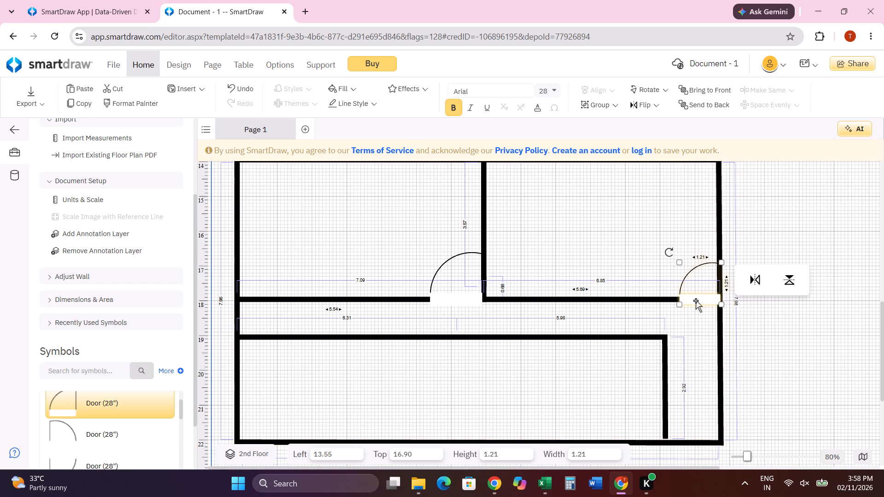
click(696, 296)
drag(721, 263, 729, 248)
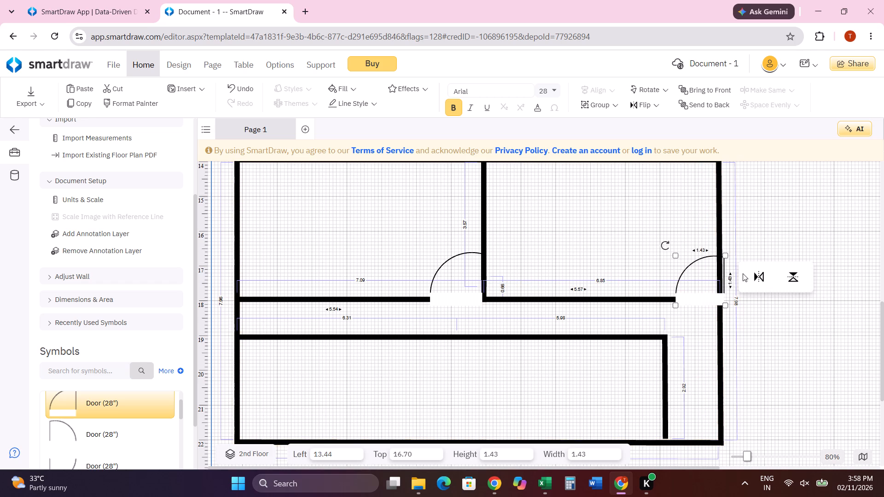
drag(698, 300, 694, 300)
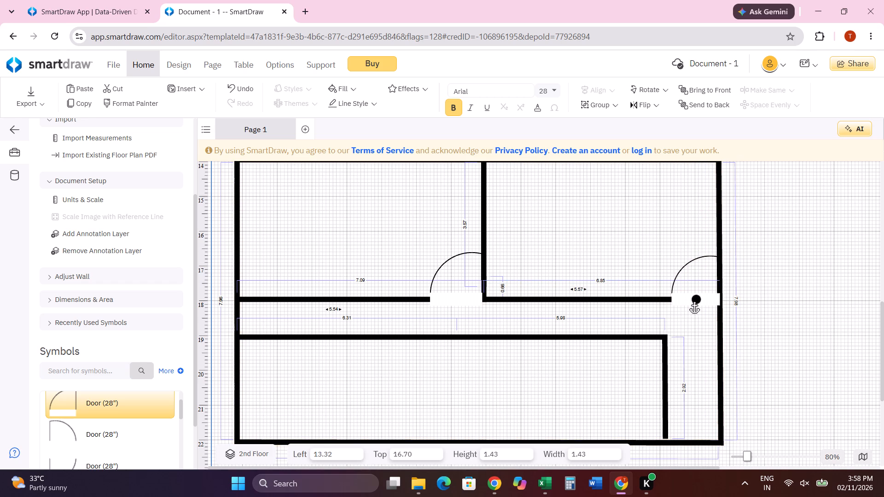
drag(694, 300, 693, 300)
click(676, 322)
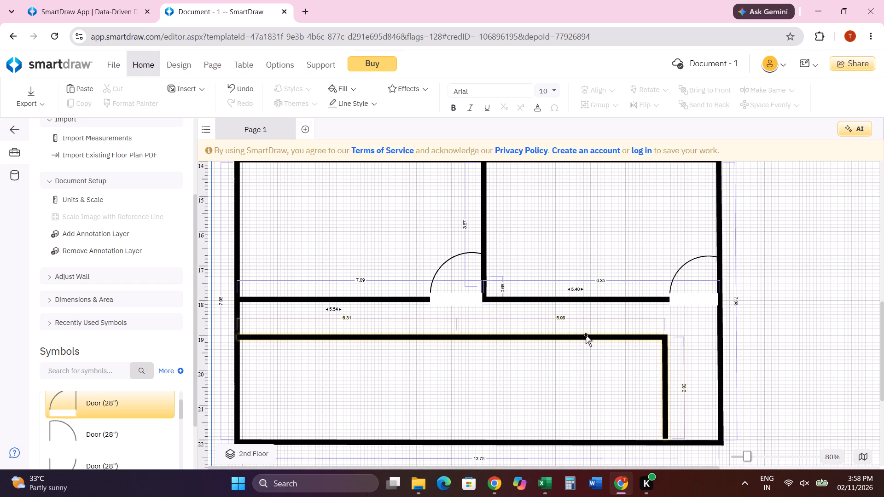
Place a Pocket Door symbol at the upper-right corner of the large lower room and rotate it to horizontal.
scroll(58, 408, down, 3)
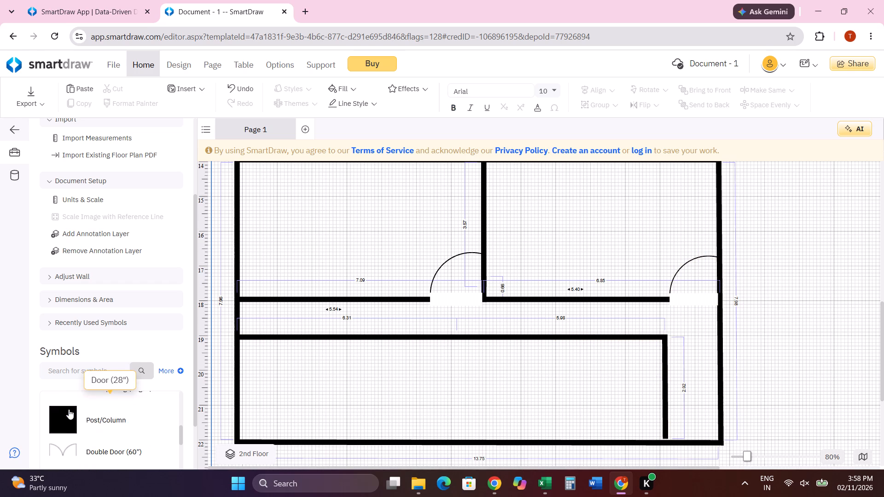
scroll(141, 403, down, 1)
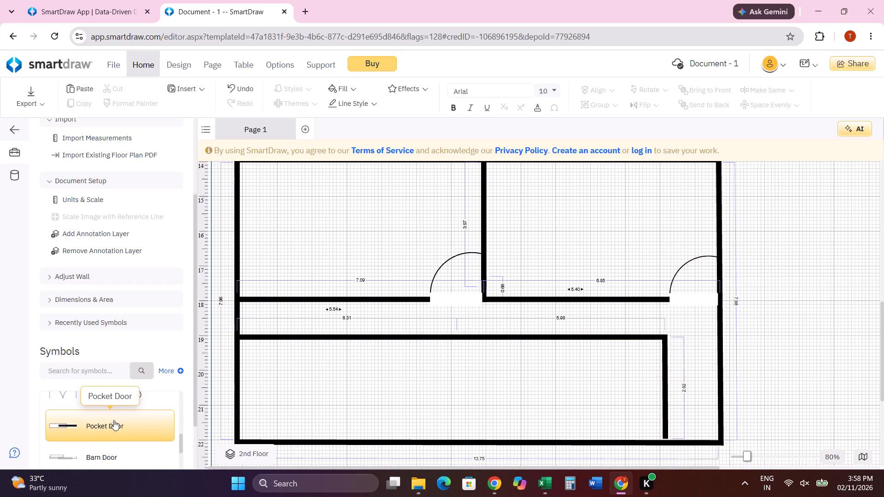
click(116, 425)
drag(91, 424, 687, 338)
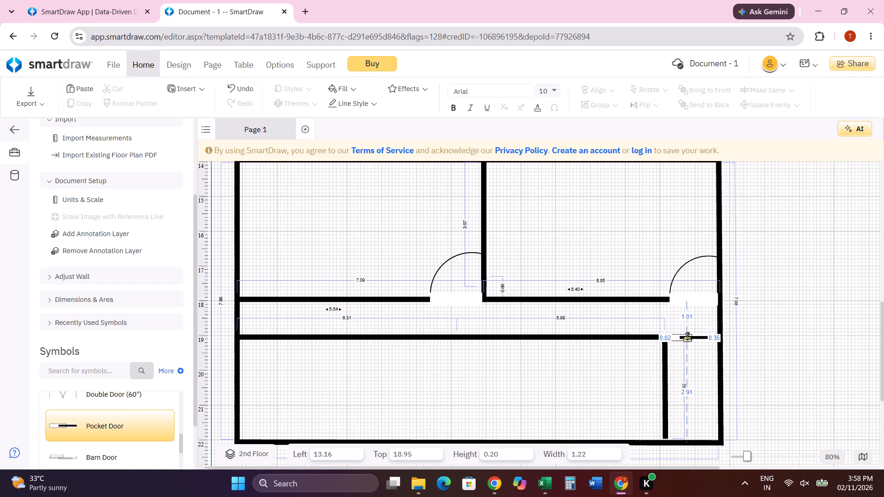
drag(687, 338, 670, 337)
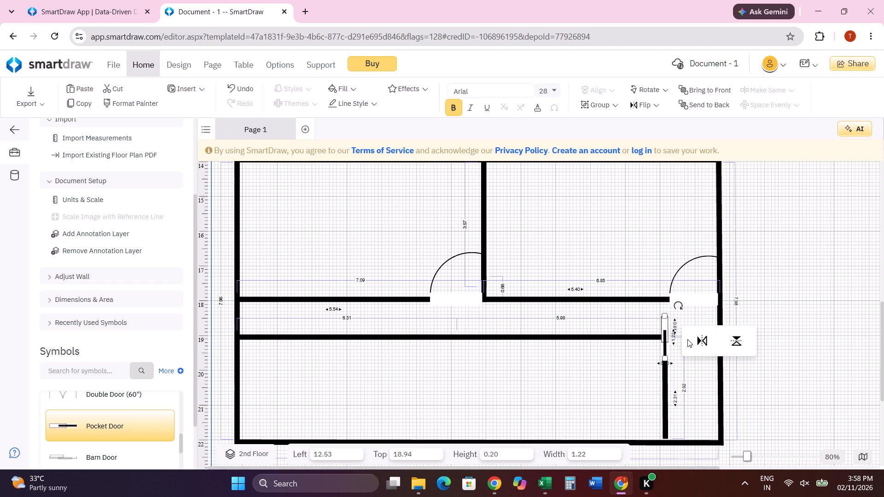
drag(675, 303, 637, 338)
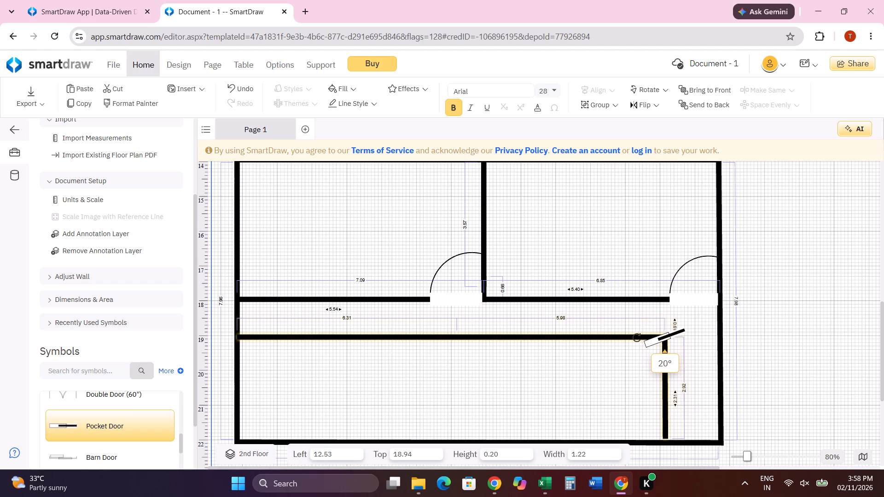
drag(637, 338, 634, 328)
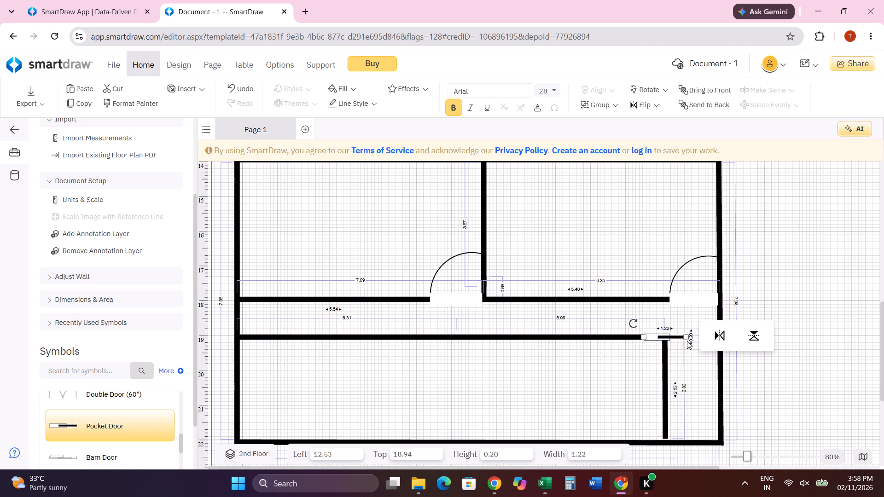
Widen the pocket door to about 1.55 and move it into the gap between the lower room's corner and the outer right wall.
drag(686, 336, 698, 335)
drag(665, 336, 689, 336)
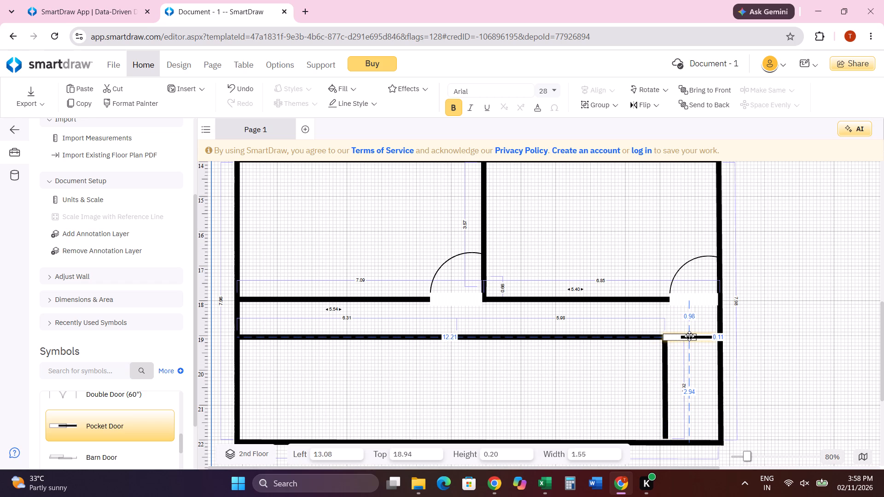
drag(689, 336, 690, 336)
click(694, 367)
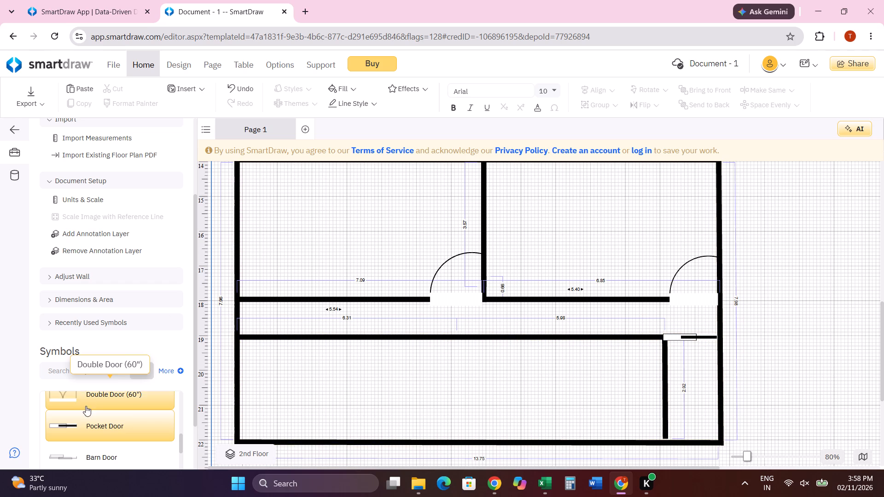
Place a downward-opening Door (28") enlarged to about 0.99 by 0.99 at the right end of the lower room's top wall, beside the pocket door.
scroll(89, 404, up, 3)
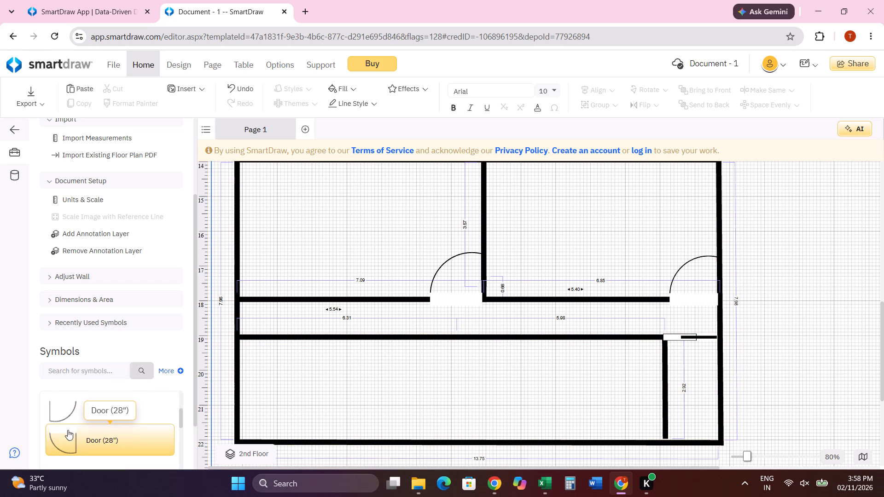
drag(88, 435, 449, 381)
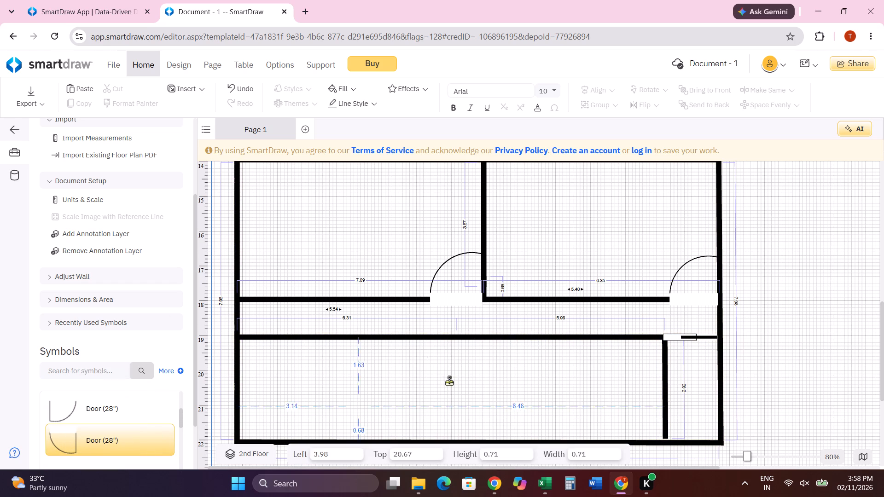
drag(449, 381, 651, 349)
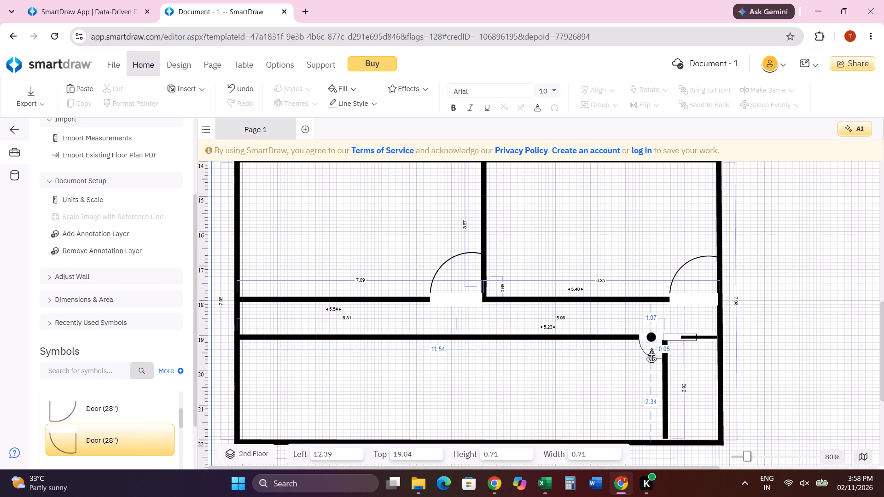
drag(651, 349, 620, 362)
drag(631, 351, 642, 328)
drag(640, 360, 663, 357)
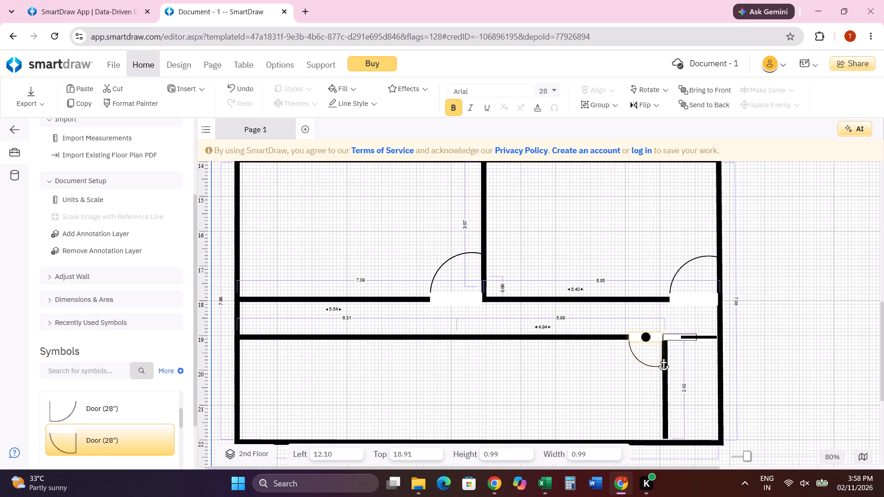
drag(663, 357, 663, 358)
click(615, 387)
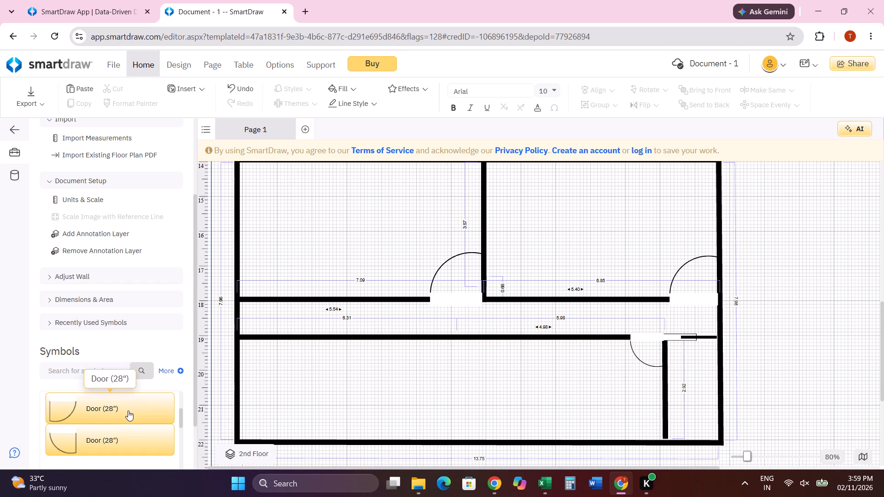
Collapse the door symbols and expand the Beds symbol category.
scroll(128, 412, up, 2)
scroll(114, 412, down, 1)
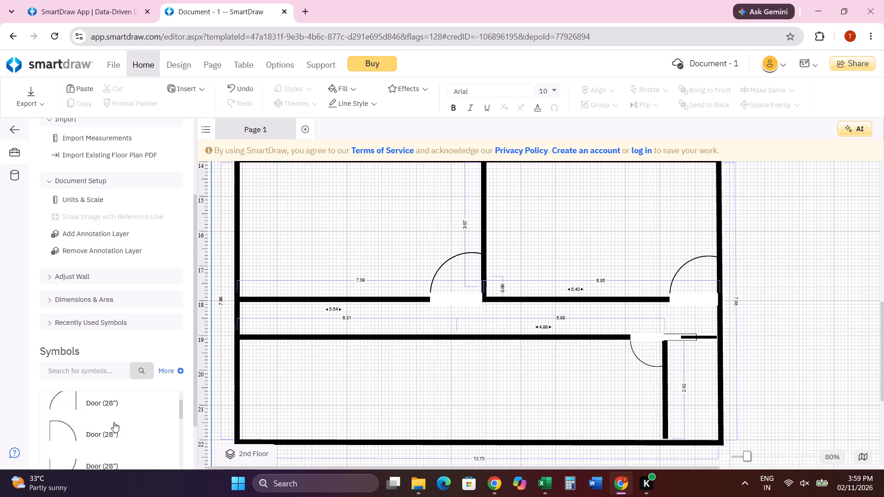
scroll(106, 434, up, 1)
click(62, 433)
scroll(94, 419, down, 1)
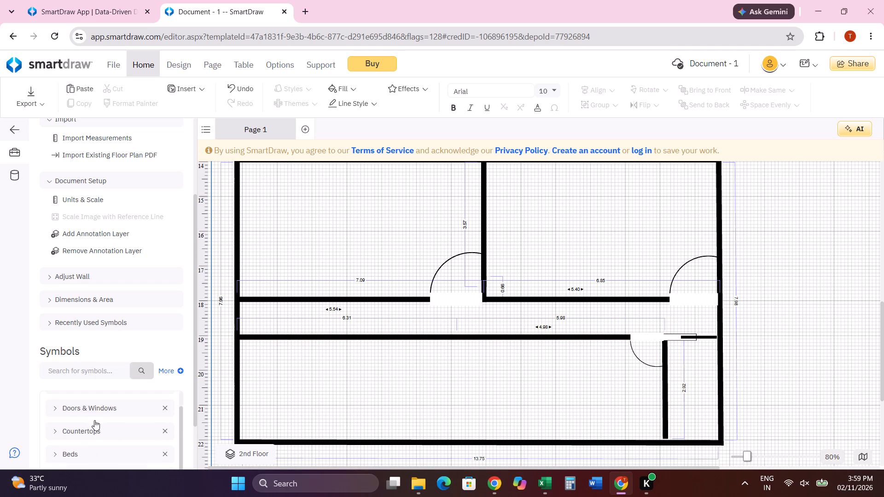
click(100, 403)
click(100, 403)
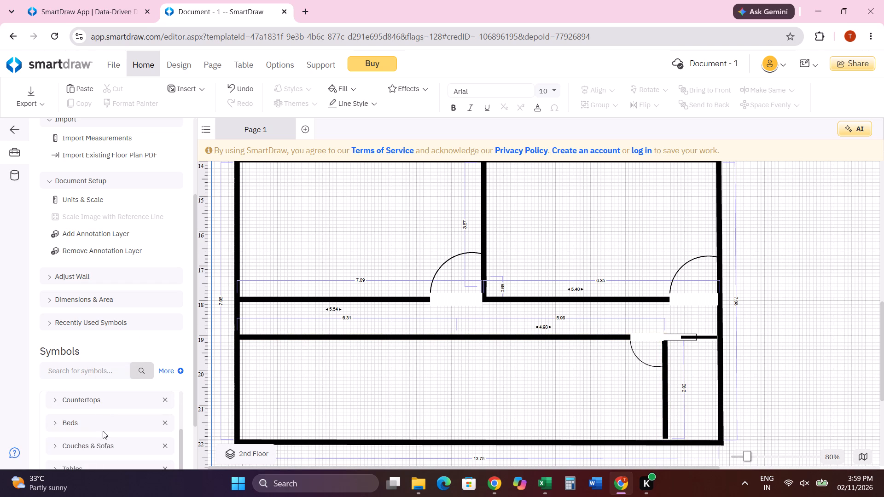
click(102, 417)
click(83, 427)
click(65, 424)
Place a Queen Bed symbol in the second floor's upper-left room at about left 1.75, top 14.68.
scroll(93, 425, down, 1)
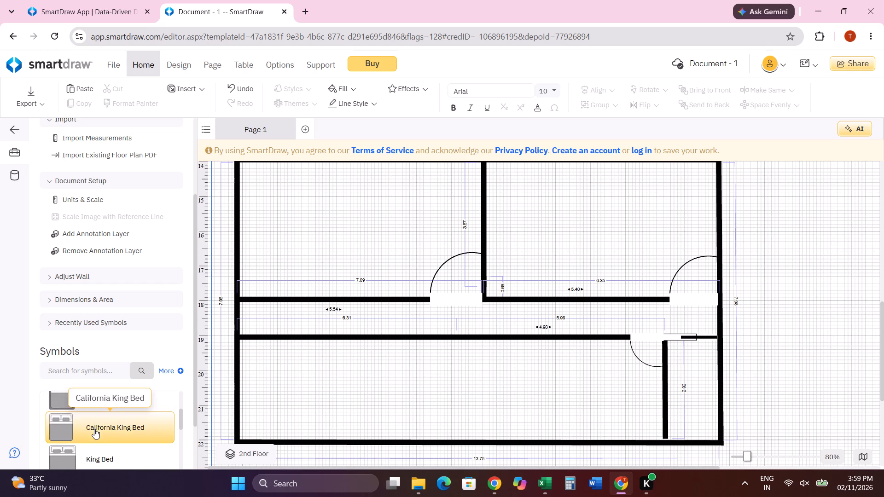
scroll(94, 429, down, 1)
drag(108, 435, 174, 370)
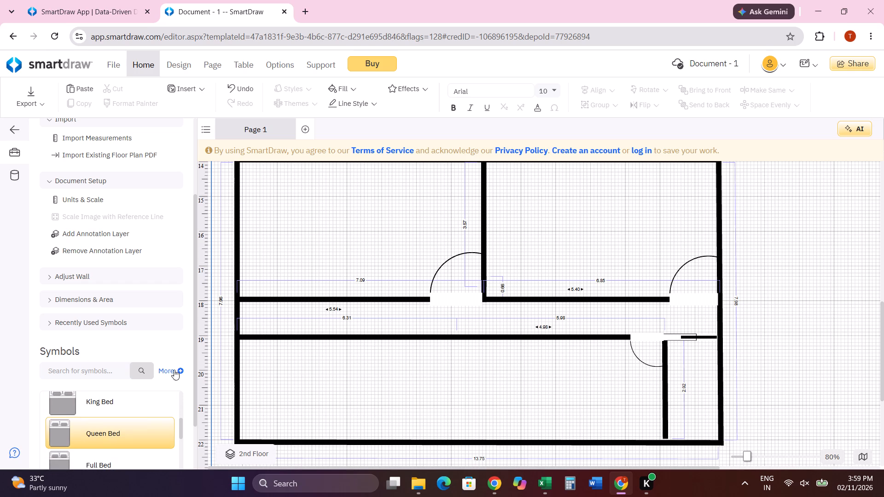
drag(174, 370, 306, 224)
scroll(306, 224, up, 2)
drag(297, 353, 297, 353)
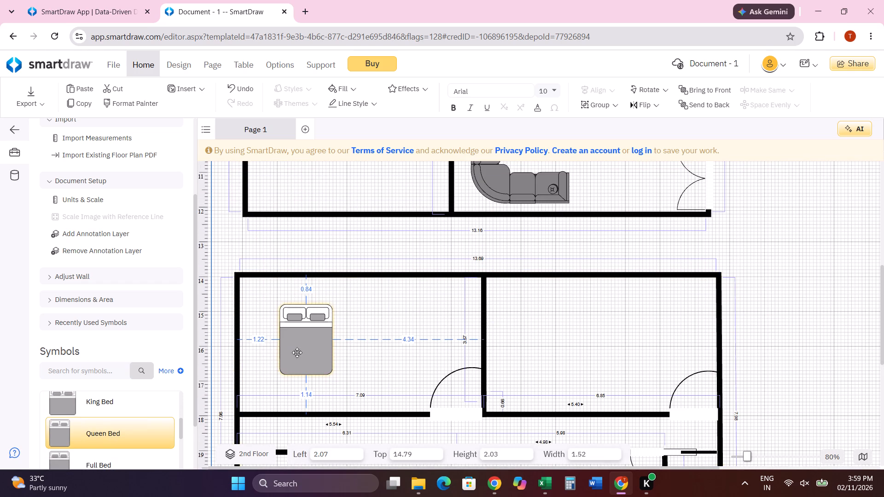
drag(297, 353, 286, 349)
Place a Queen Bed symbol in the second floor's upper-right room, aligned with the upper-left room's bed at top 14.68.
scroll(270, 389, down, 1)
scroll(173, 436, down, 1)
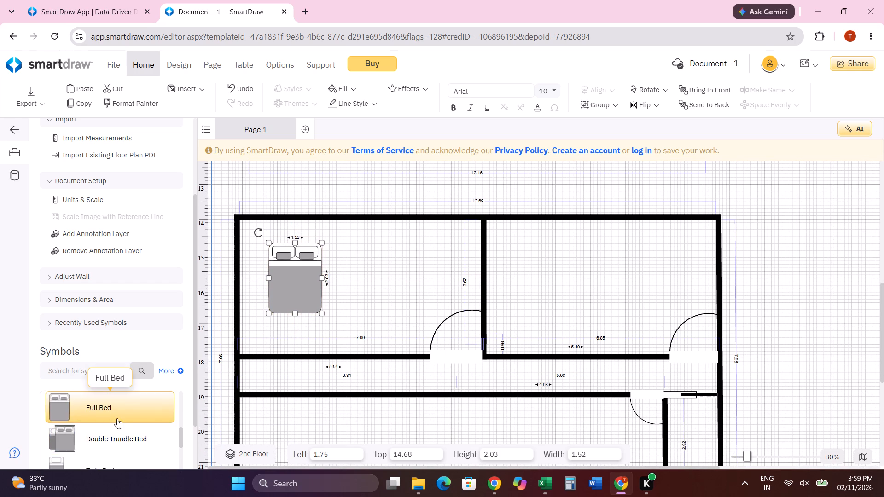
scroll(116, 424, up, 1)
drag(106, 430, 529, 274)
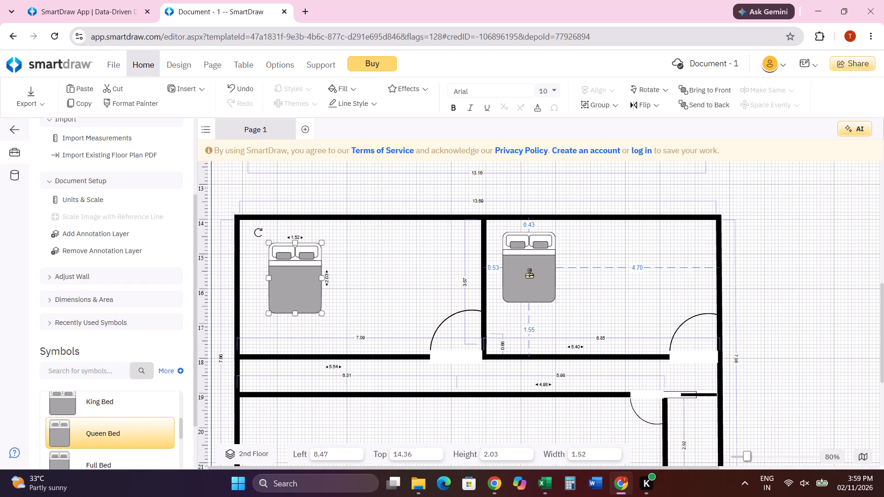
drag(529, 274, 541, 279)
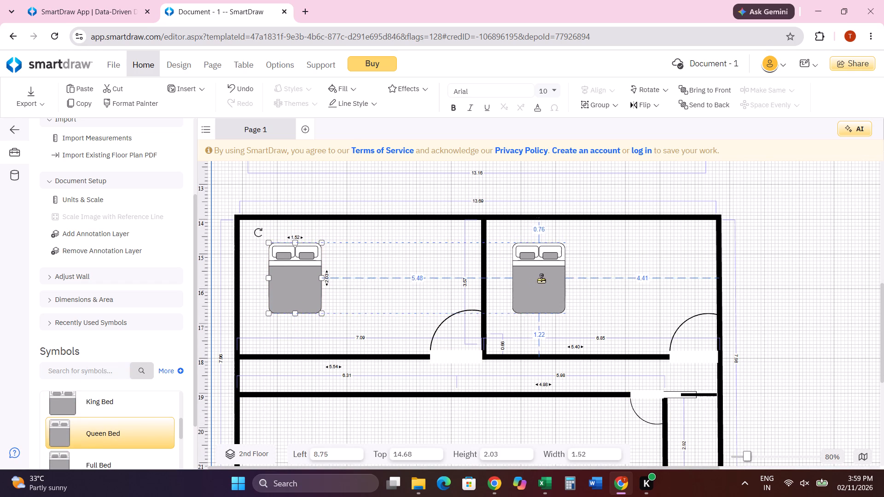
drag(541, 279, 543, 279)
click(401, 270)
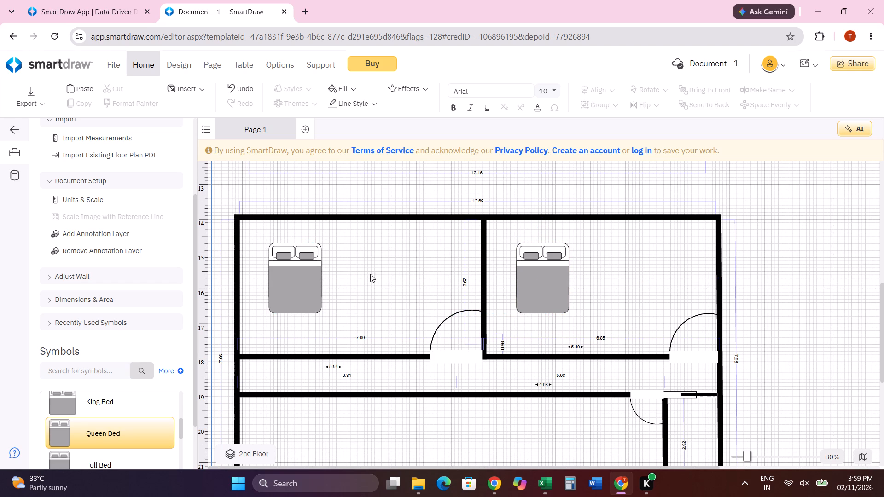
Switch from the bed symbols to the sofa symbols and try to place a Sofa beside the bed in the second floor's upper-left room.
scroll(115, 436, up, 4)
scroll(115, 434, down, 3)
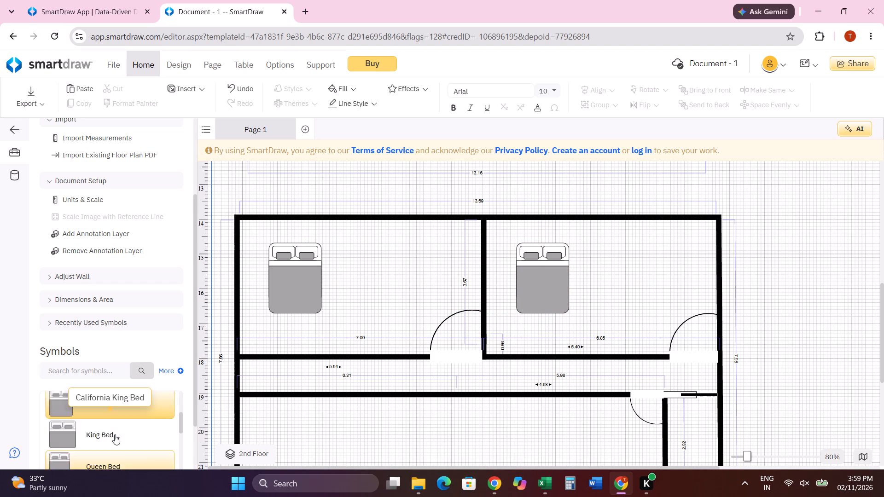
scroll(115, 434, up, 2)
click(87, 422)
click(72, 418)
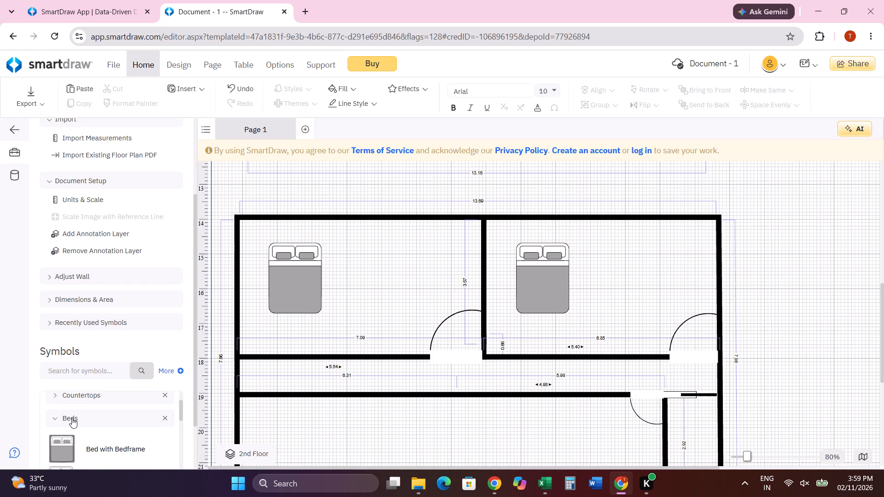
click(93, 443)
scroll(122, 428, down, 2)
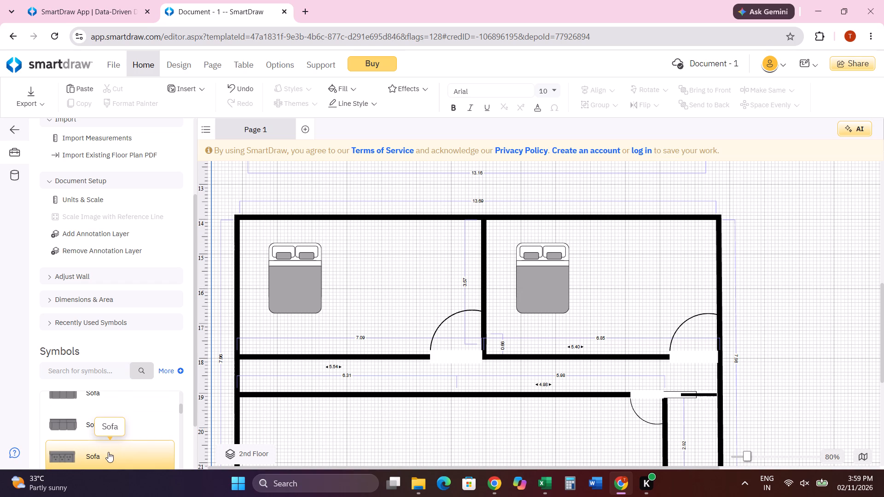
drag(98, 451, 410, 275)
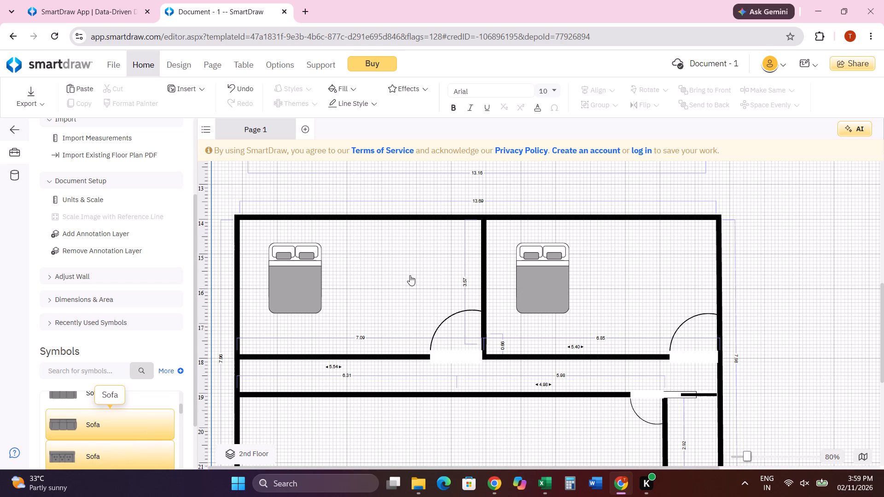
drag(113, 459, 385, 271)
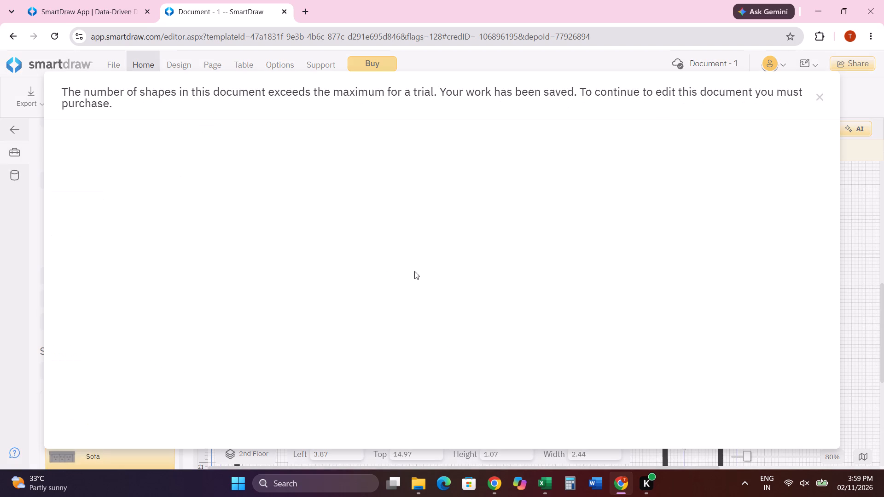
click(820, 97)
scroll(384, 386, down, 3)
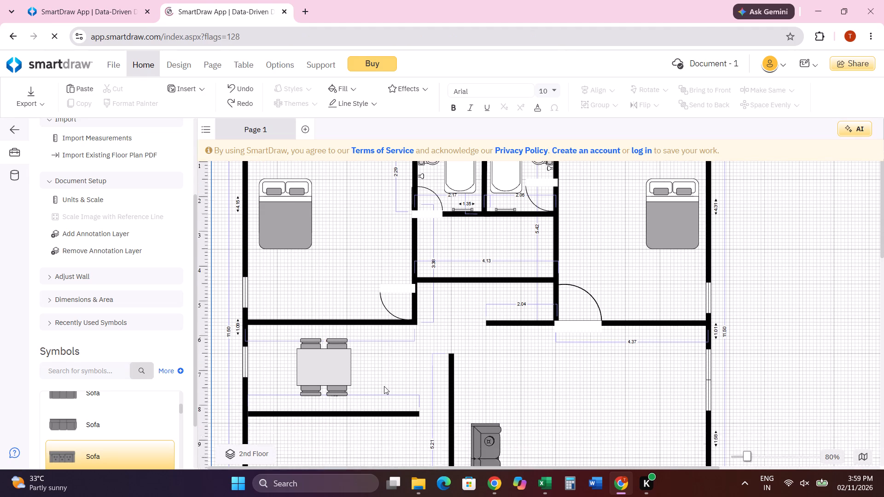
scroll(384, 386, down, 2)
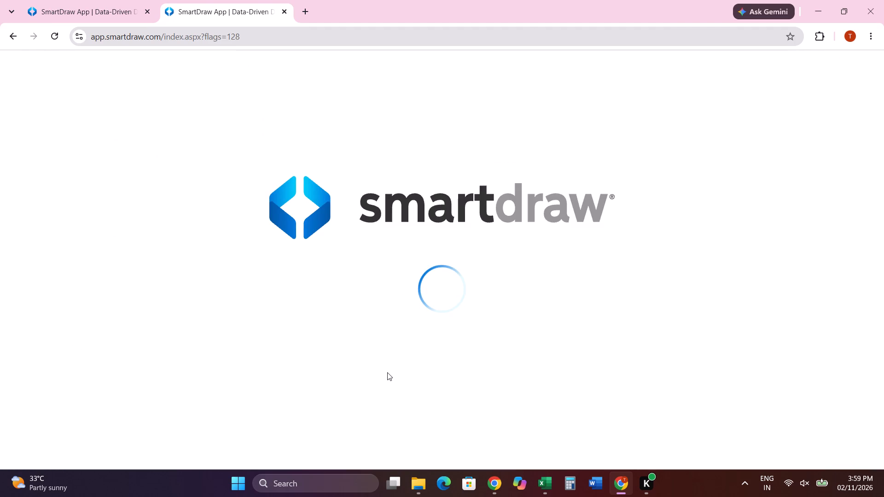